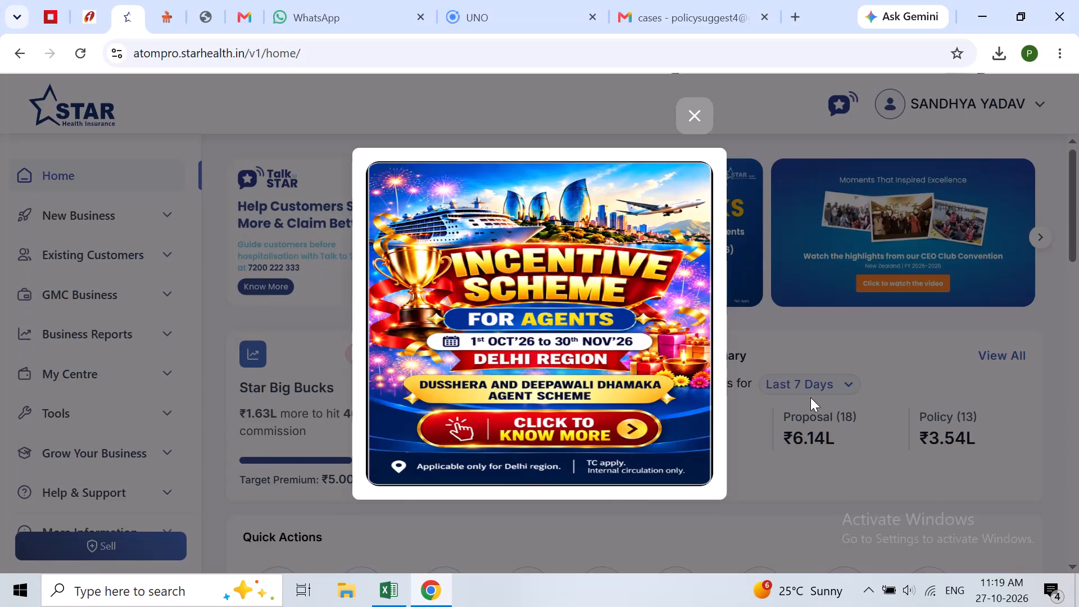
Dismiss the incentive scheme announcement and examine the recently issued policies in the My Customer list of the leads.
{"action": "left_click", "coordinate": [682, 112]}
{"action": "scroll", "coordinate": [663, 286], "scroll_direction": "down", "scroll_amount": 2}
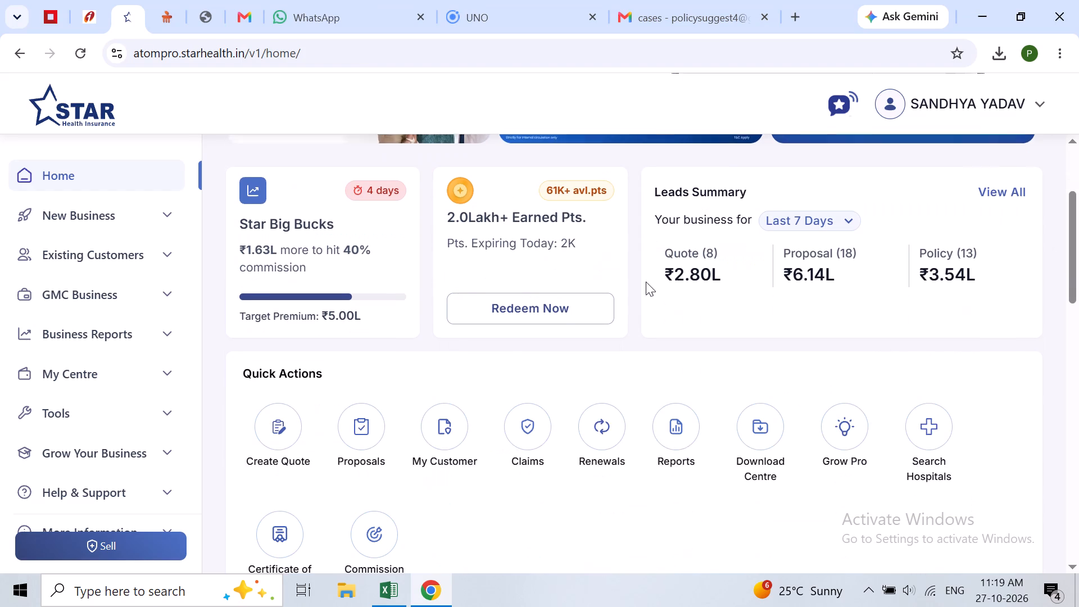
{"action": "left_click", "coordinate": [363, 422]}
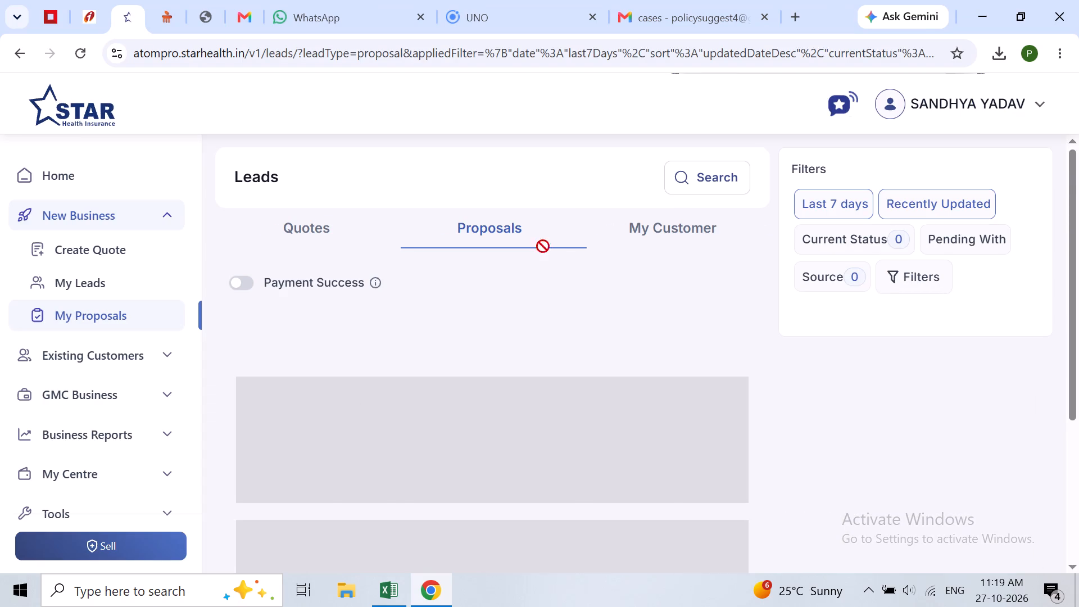
{"action": "left_click", "coordinate": [654, 234]}
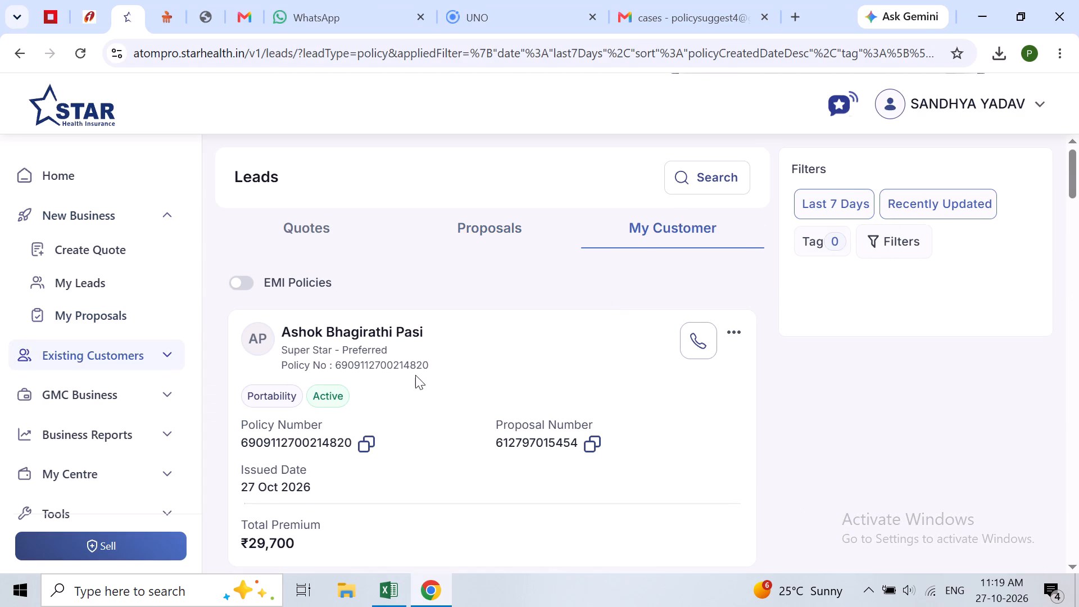
{"action": "scroll", "coordinate": [415, 375], "scroll_direction": "down", "scroll_amount": 3}
{"action": "scroll", "coordinate": [416, 386], "scroll_direction": "up", "scroll_amount": 5}
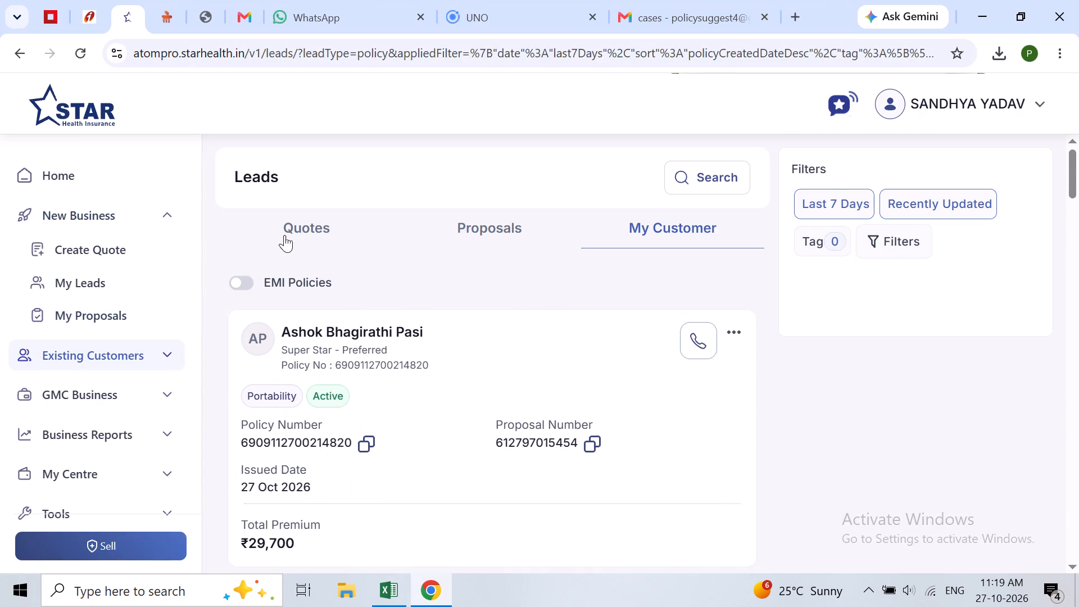
Examine the Quotes list of the leads for the last 7 days, including each quote's current status.
{"action": "left_click", "coordinate": [282, 232]}
{"action": "scroll", "coordinate": [374, 364], "scroll_direction": "down", "scroll_amount": 4}
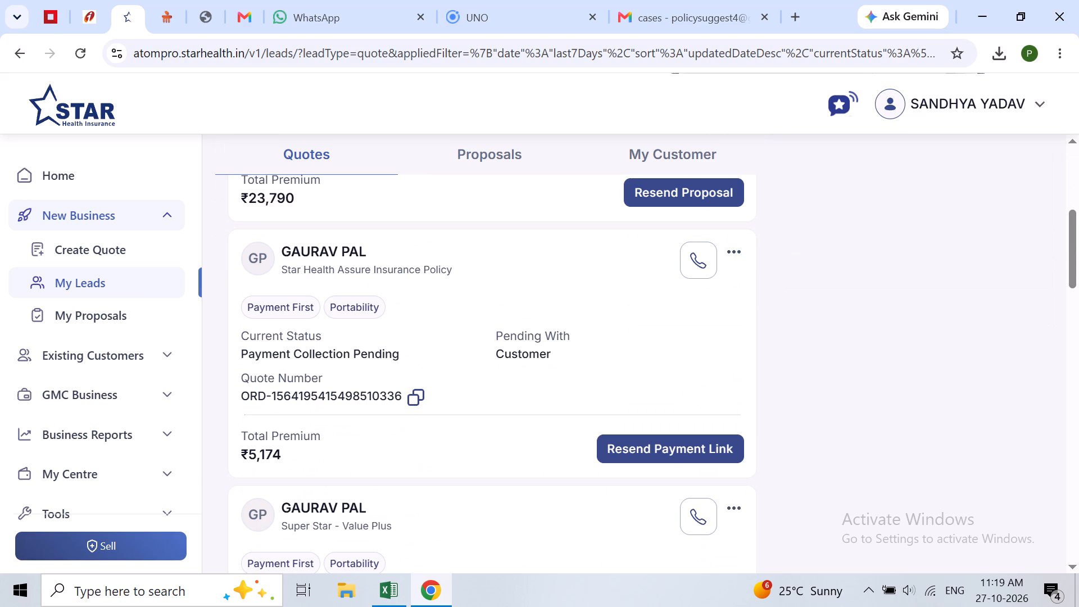
{"action": "scroll", "coordinate": [374, 372], "scroll_direction": "down", "scroll_amount": 4}
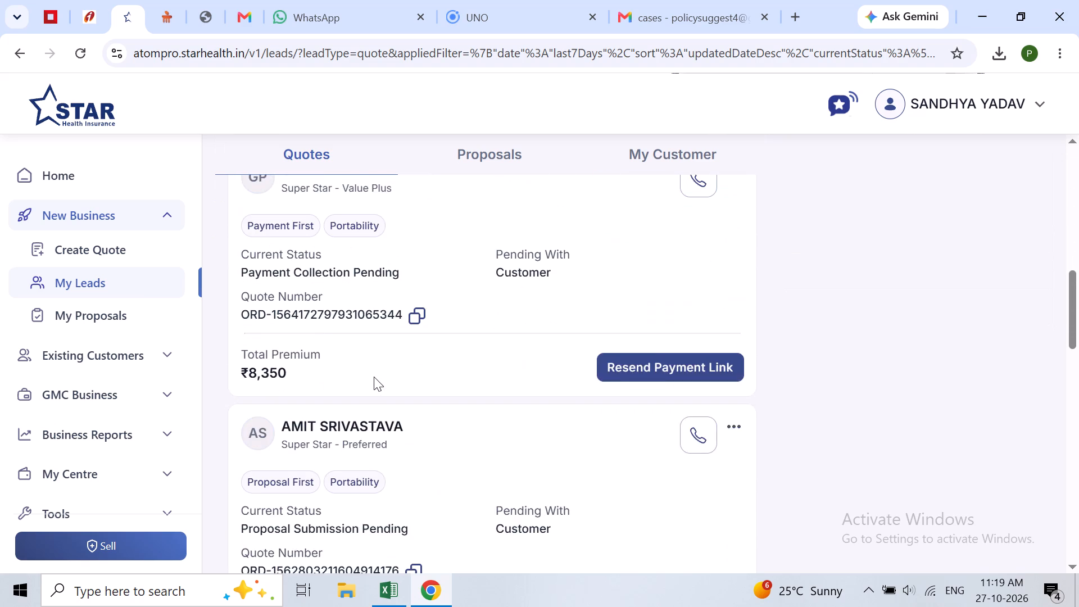
{"action": "scroll", "coordinate": [374, 377], "scroll_direction": "down", "scroll_amount": 2}
Return to the agent portal's Home page.
{"action": "left_click", "coordinate": [87, 176]}
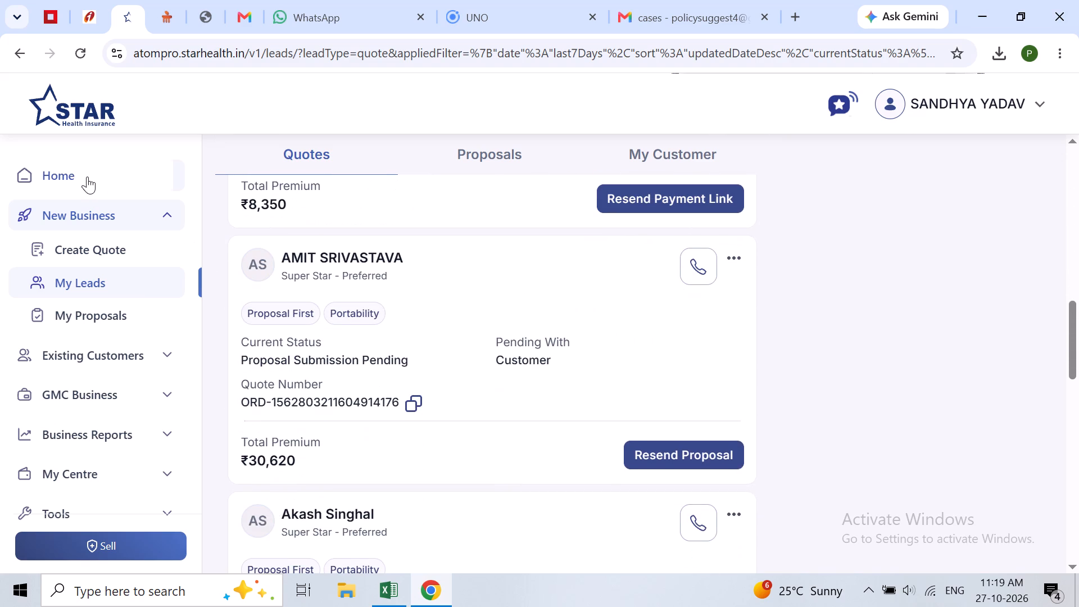
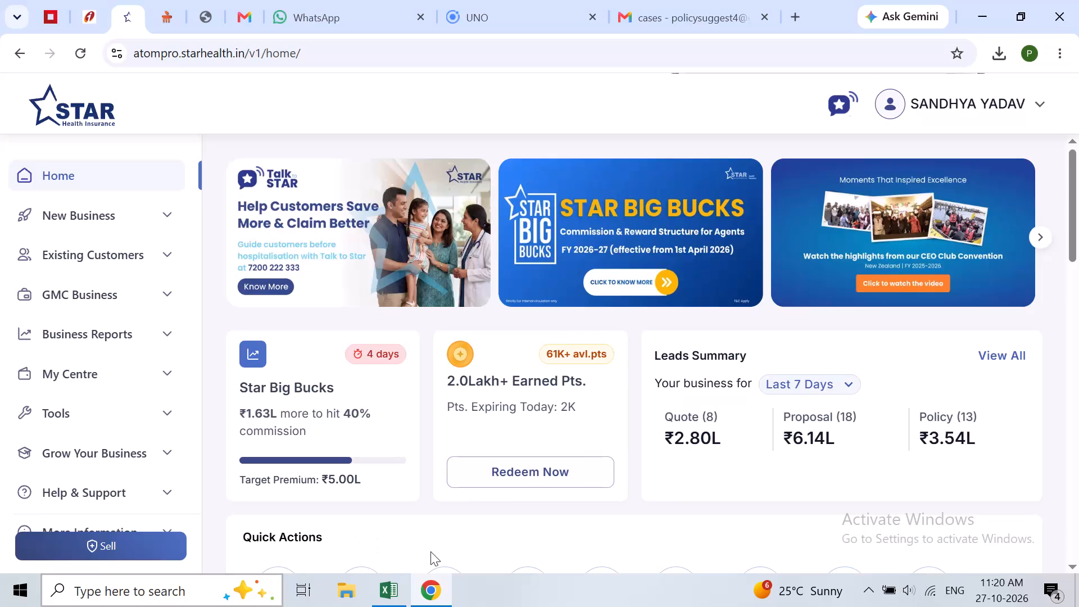
Open the Proposals list of the leads and examine each proposal's current status and who it is pending with for the last 7 days.
{"action": "scroll", "coordinate": [463, 523], "scroll_direction": "down", "scroll_amount": 2}
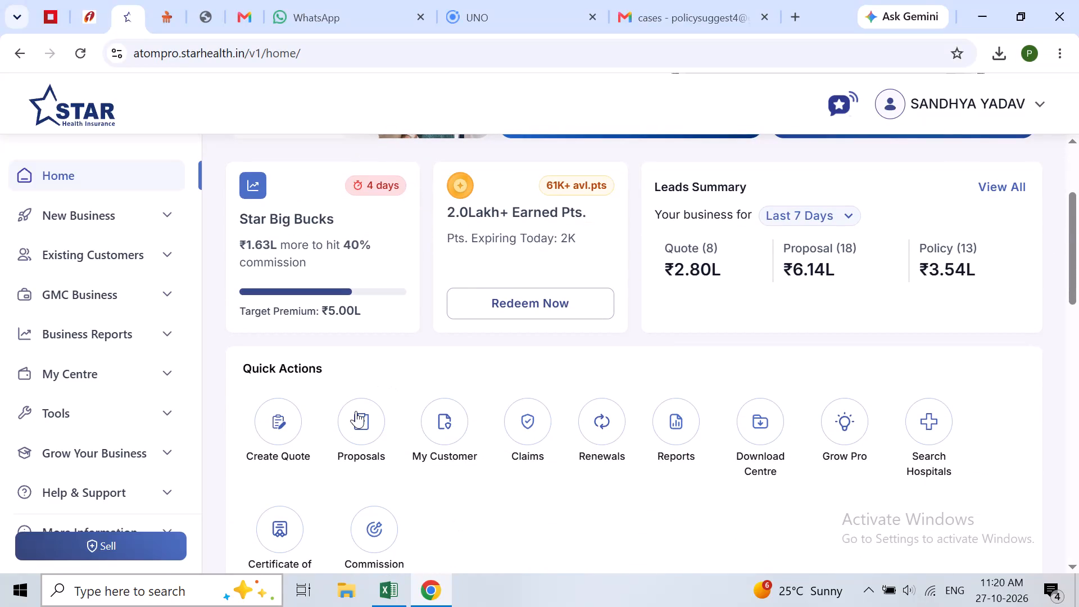
{"action": "left_click", "coordinate": [356, 411]}
{"action": "scroll", "coordinate": [419, 386], "scroll_direction": "down", "scroll_amount": 1}
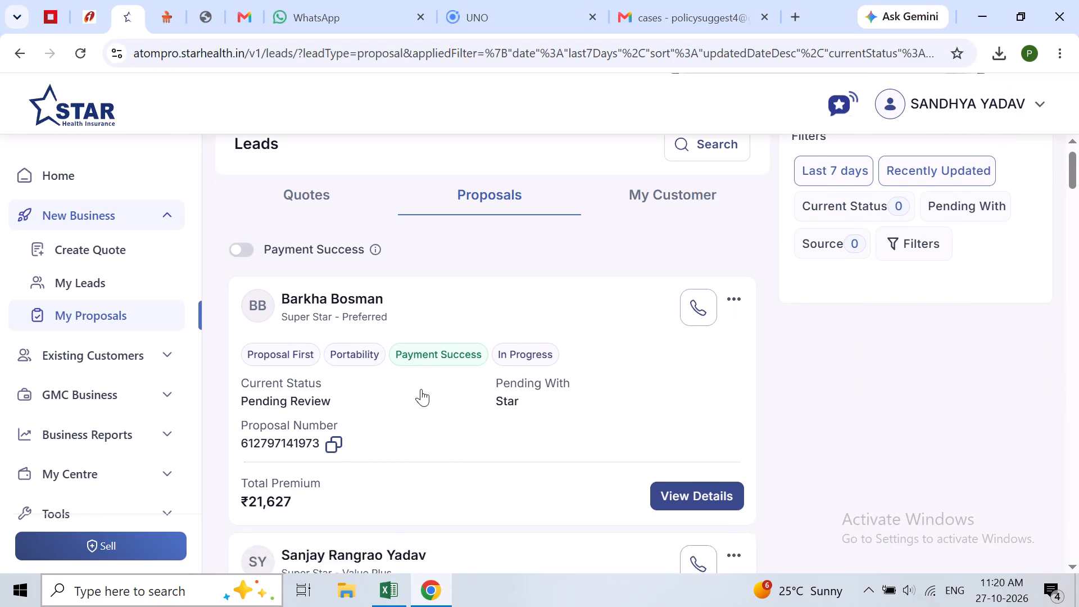
{"action": "scroll", "coordinate": [421, 389], "scroll_direction": "down", "scroll_amount": 3}
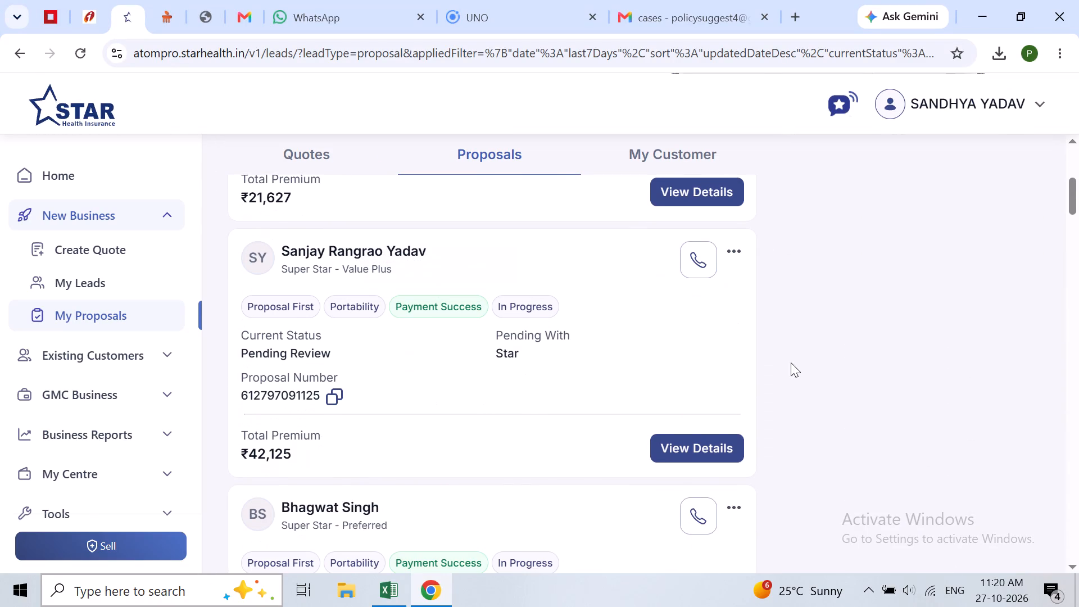
{"action": "scroll", "coordinate": [532, 391], "scroll_direction": "down", "scroll_amount": 3}
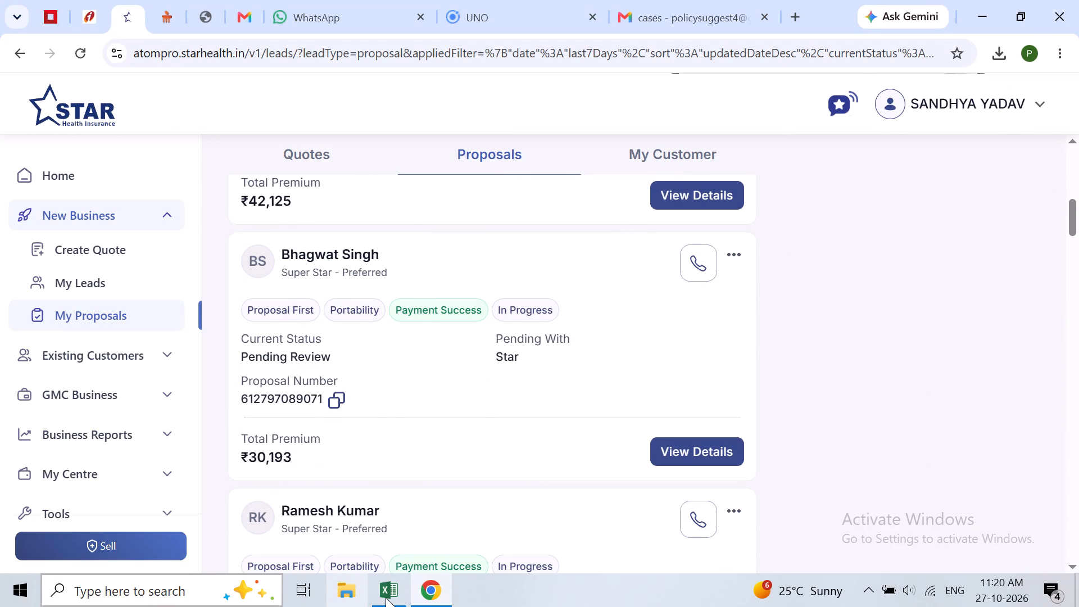
Switch to the September Mis Both Branch 2026 workbook in Excel and examine the remarks of the latest cases on the Star Cases Excel sheet.
{"action": "left_click", "coordinate": [399, 597]}
{"action": "scroll", "coordinate": [371, 464], "scroll_direction": "down", "scroll_amount": 9}
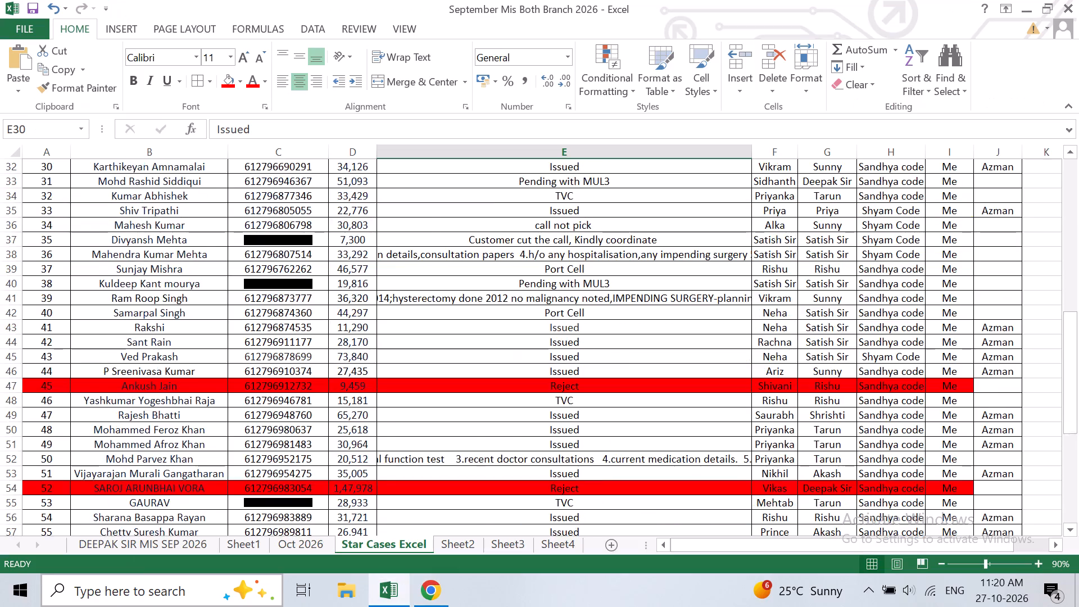
{"action": "scroll", "coordinate": [371, 464], "scroll_direction": "down", "scroll_amount": 3}
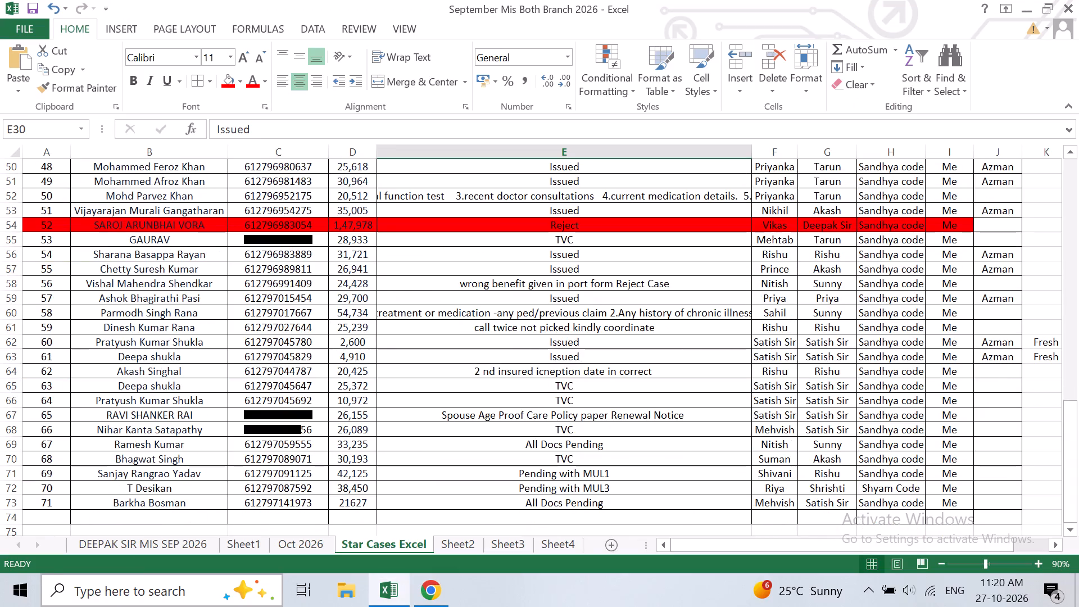
{"action": "left_click", "coordinate": [277, 463]}
{"action": "left_click", "coordinate": [573, 457]}
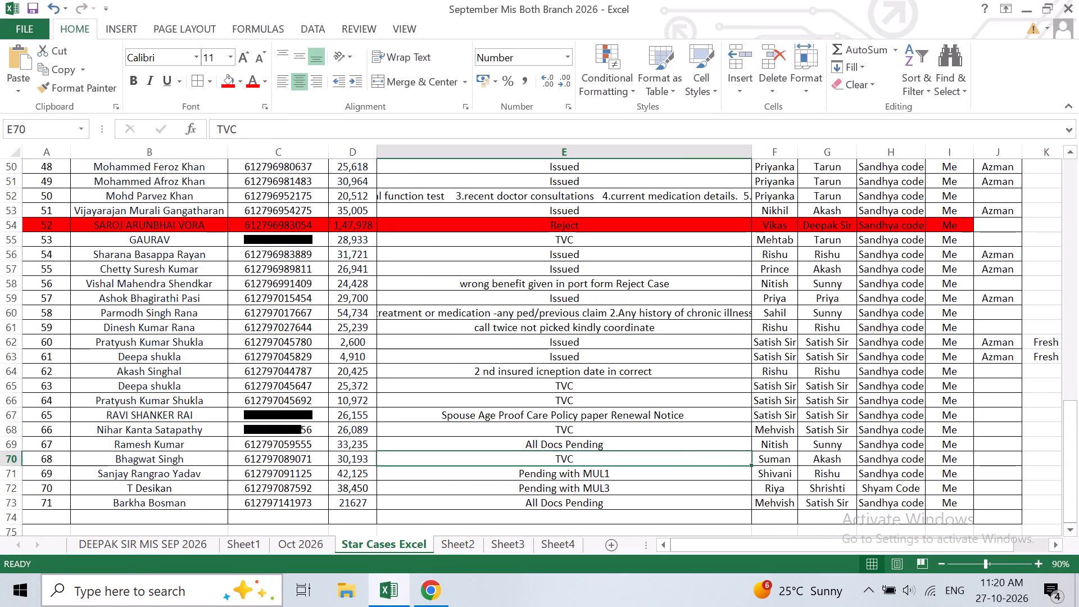
{"action": "left_click", "coordinate": [614, 443]}
{"action": "left_click", "coordinate": [588, 417]}
{"action": "left_click", "coordinate": [590, 447]}
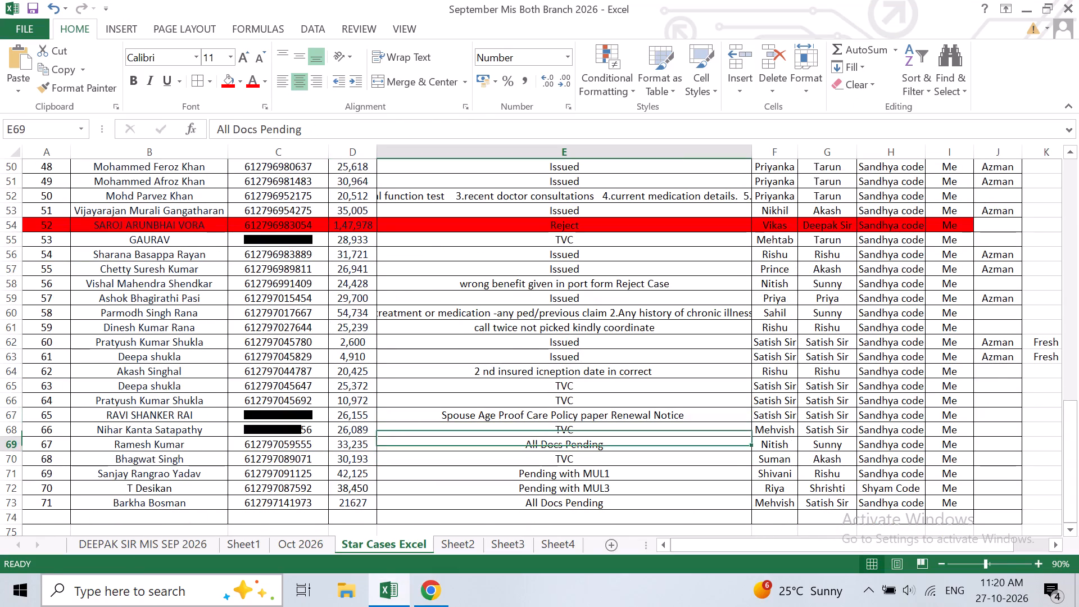
{"action": "left_click", "coordinate": [568, 520]}
{"action": "left_click", "coordinate": [563, 508]}
{"action": "left_click", "coordinate": [563, 496]}
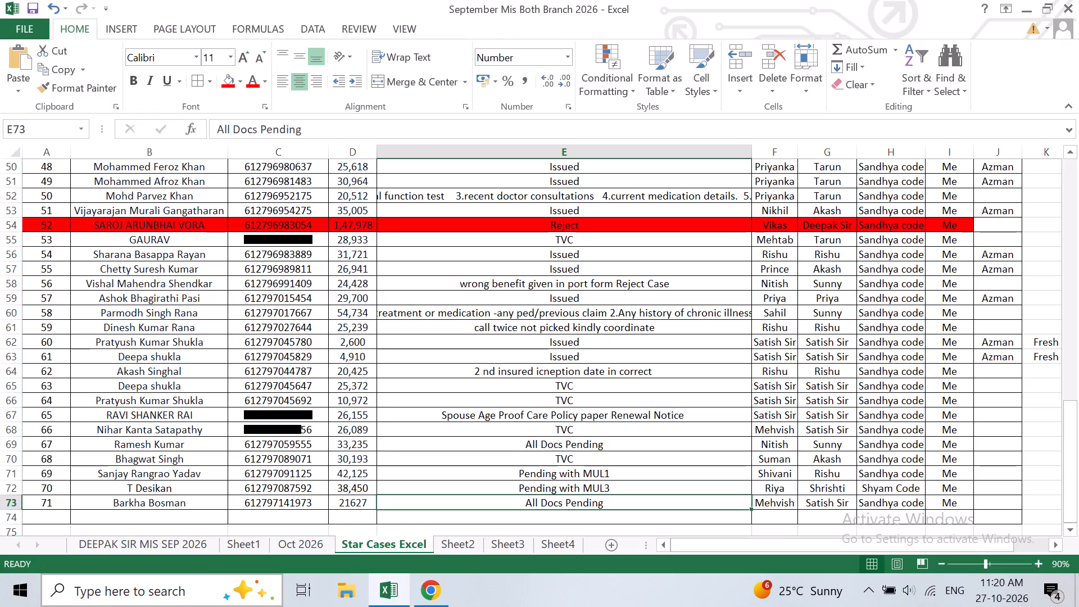
Examine the two unlabelled columns after Code, from the first case row down to the most recent cases.
{"action": "scroll", "coordinate": [1078, 347], "scroll_direction": "up", "scroll_amount": 13}
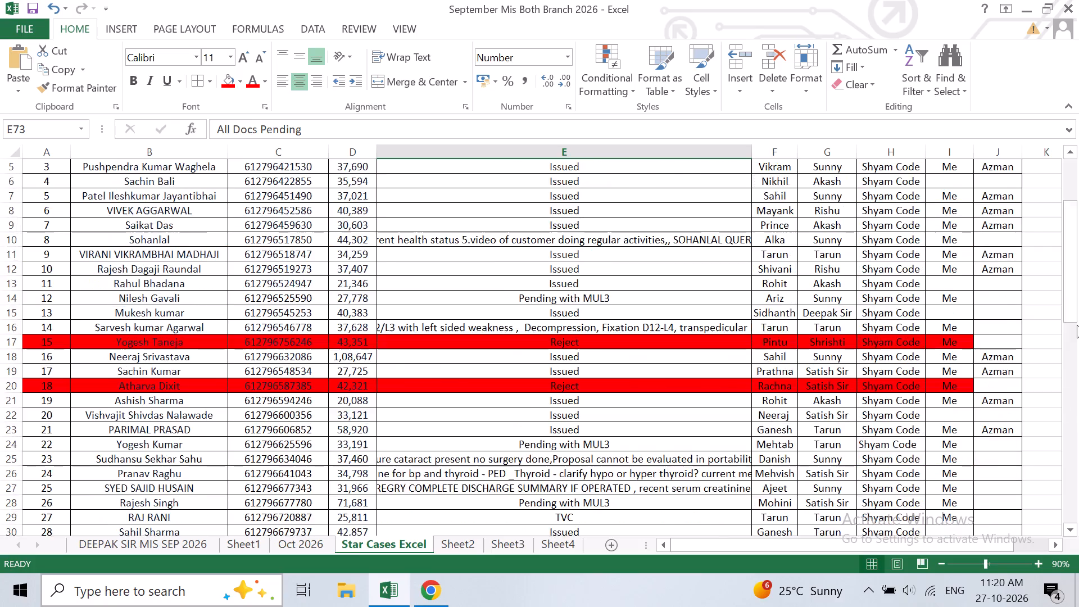
{"action": "scroll", "coordinate": [1077, 325], "scroll_direction": "up", "scroll_amount": 7}
{"action": "left_click_drag", "start_coordinate": [1013, 198], "coordinate": [1051, 448]}
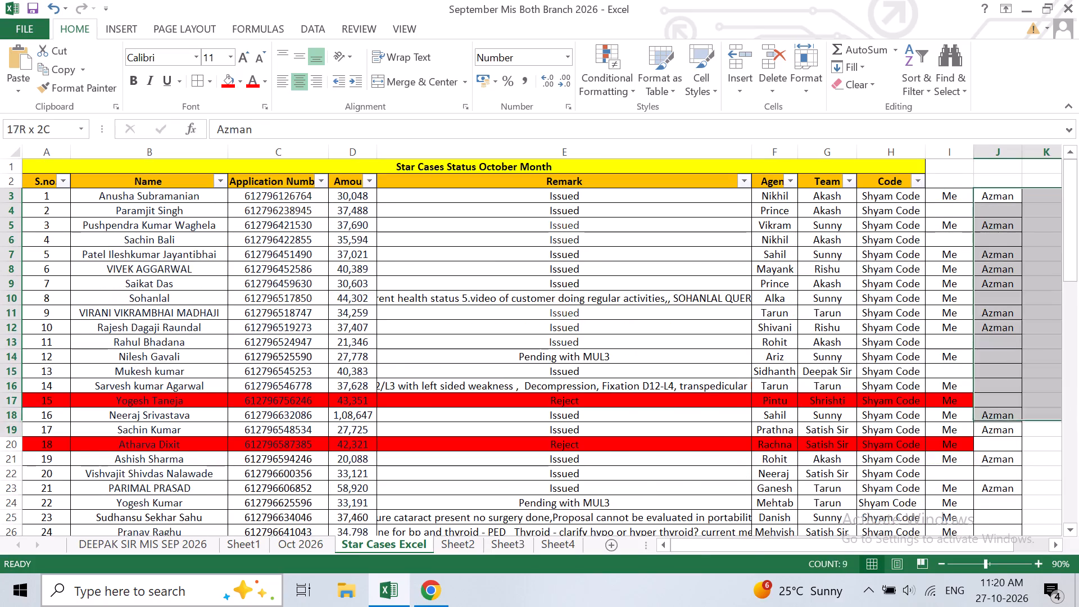
{"action": "left_click_drag", "start_coordinate": [1051, 448], "coordinate": [745, 511]}
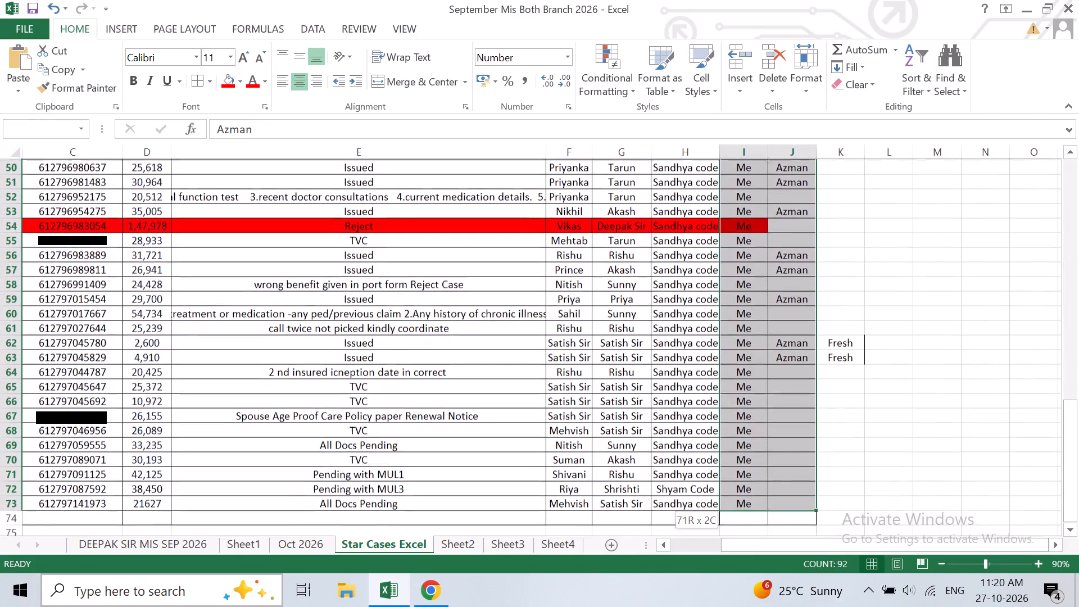
{"action": "left_click_drag", "start_coordinate": [745, 511], "coordinate": [794, 488]}
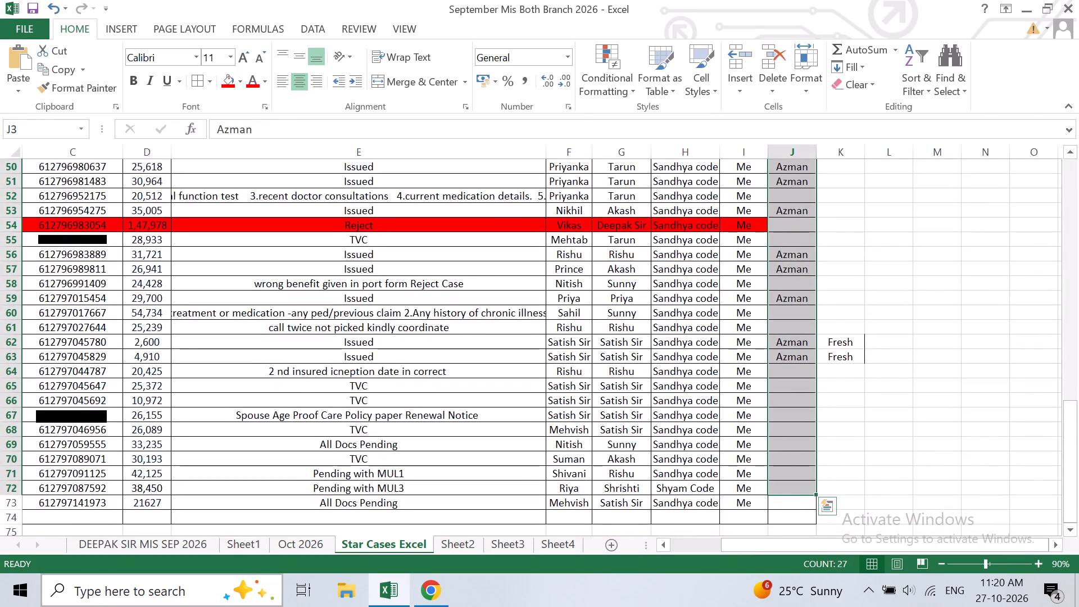
{"action": "left_click", "coordinate": [638, 313]}
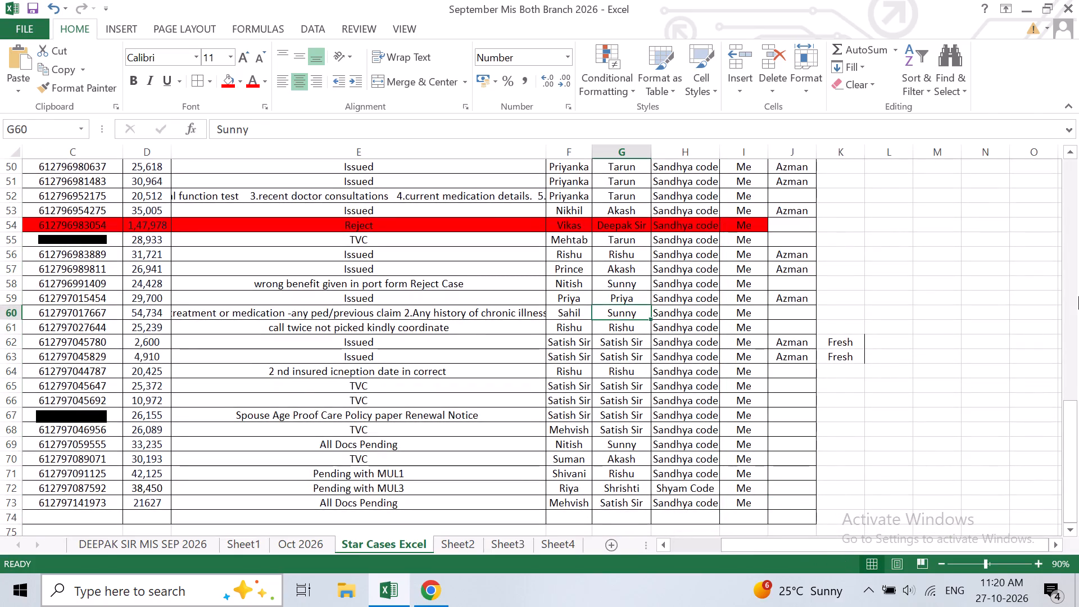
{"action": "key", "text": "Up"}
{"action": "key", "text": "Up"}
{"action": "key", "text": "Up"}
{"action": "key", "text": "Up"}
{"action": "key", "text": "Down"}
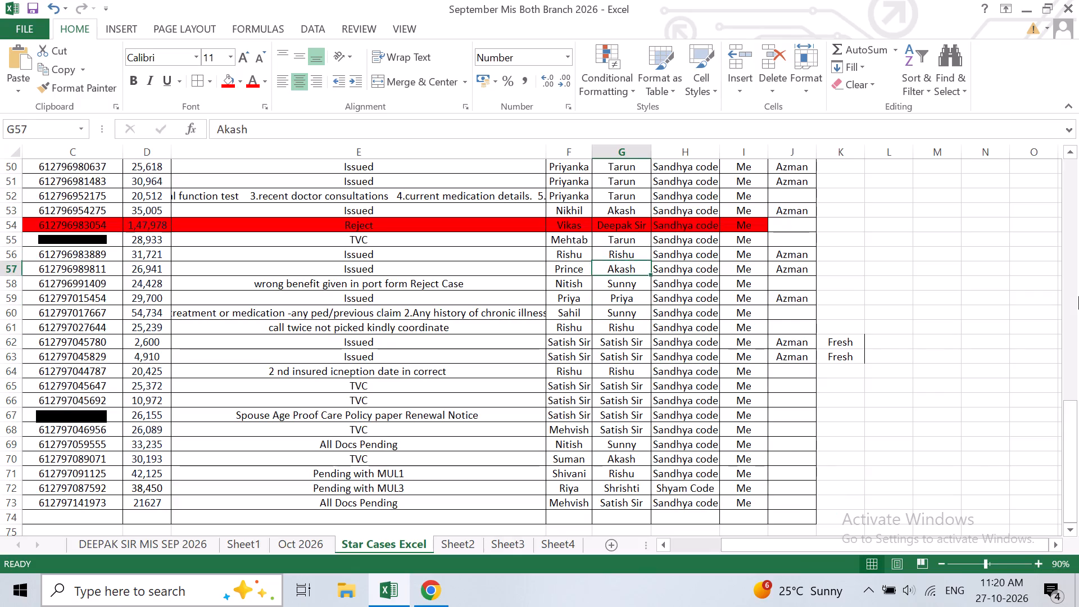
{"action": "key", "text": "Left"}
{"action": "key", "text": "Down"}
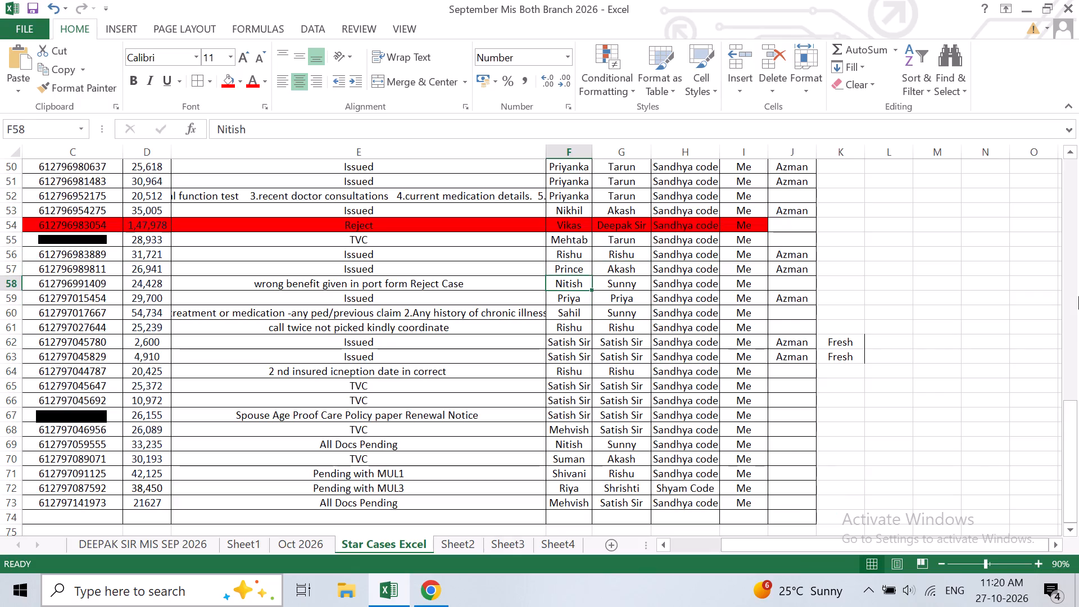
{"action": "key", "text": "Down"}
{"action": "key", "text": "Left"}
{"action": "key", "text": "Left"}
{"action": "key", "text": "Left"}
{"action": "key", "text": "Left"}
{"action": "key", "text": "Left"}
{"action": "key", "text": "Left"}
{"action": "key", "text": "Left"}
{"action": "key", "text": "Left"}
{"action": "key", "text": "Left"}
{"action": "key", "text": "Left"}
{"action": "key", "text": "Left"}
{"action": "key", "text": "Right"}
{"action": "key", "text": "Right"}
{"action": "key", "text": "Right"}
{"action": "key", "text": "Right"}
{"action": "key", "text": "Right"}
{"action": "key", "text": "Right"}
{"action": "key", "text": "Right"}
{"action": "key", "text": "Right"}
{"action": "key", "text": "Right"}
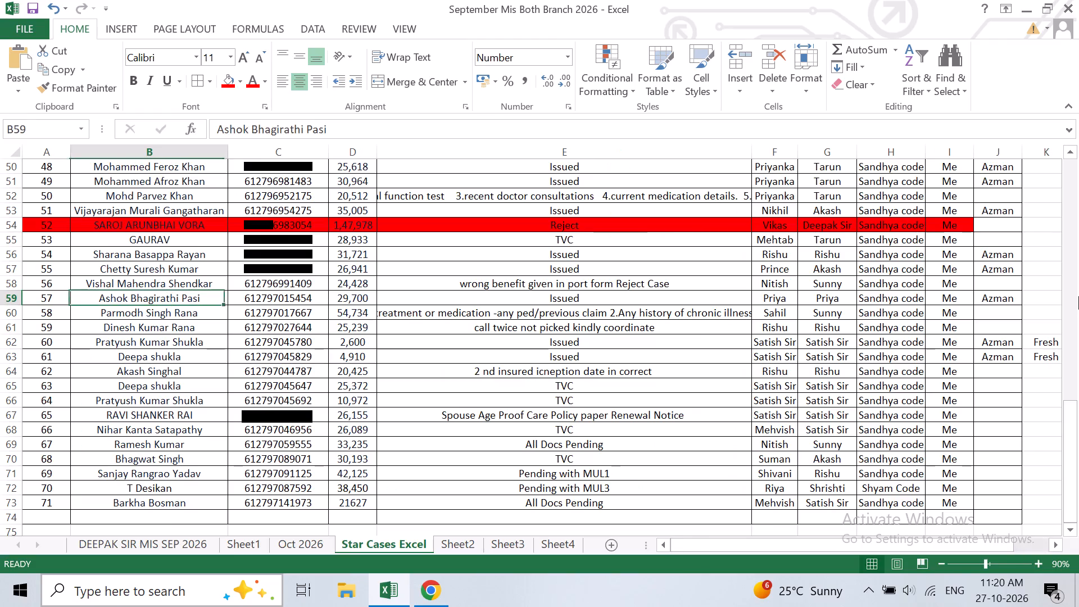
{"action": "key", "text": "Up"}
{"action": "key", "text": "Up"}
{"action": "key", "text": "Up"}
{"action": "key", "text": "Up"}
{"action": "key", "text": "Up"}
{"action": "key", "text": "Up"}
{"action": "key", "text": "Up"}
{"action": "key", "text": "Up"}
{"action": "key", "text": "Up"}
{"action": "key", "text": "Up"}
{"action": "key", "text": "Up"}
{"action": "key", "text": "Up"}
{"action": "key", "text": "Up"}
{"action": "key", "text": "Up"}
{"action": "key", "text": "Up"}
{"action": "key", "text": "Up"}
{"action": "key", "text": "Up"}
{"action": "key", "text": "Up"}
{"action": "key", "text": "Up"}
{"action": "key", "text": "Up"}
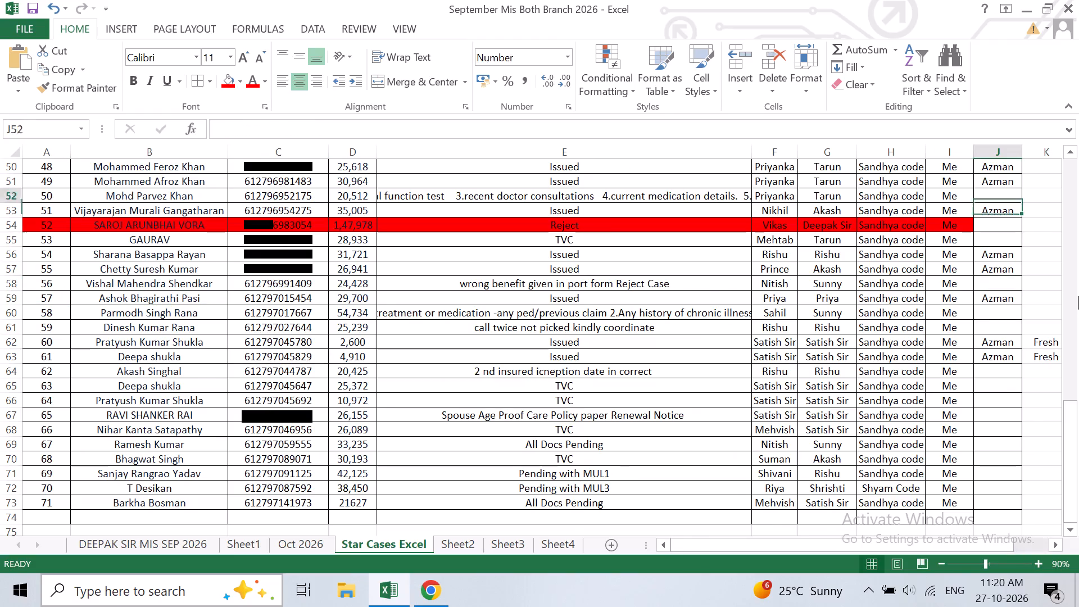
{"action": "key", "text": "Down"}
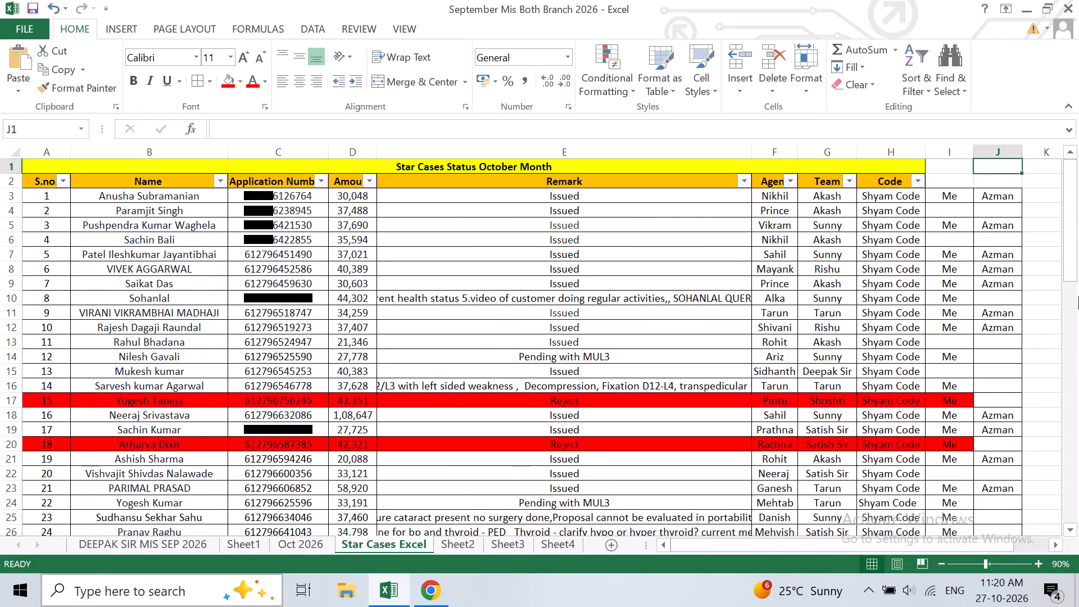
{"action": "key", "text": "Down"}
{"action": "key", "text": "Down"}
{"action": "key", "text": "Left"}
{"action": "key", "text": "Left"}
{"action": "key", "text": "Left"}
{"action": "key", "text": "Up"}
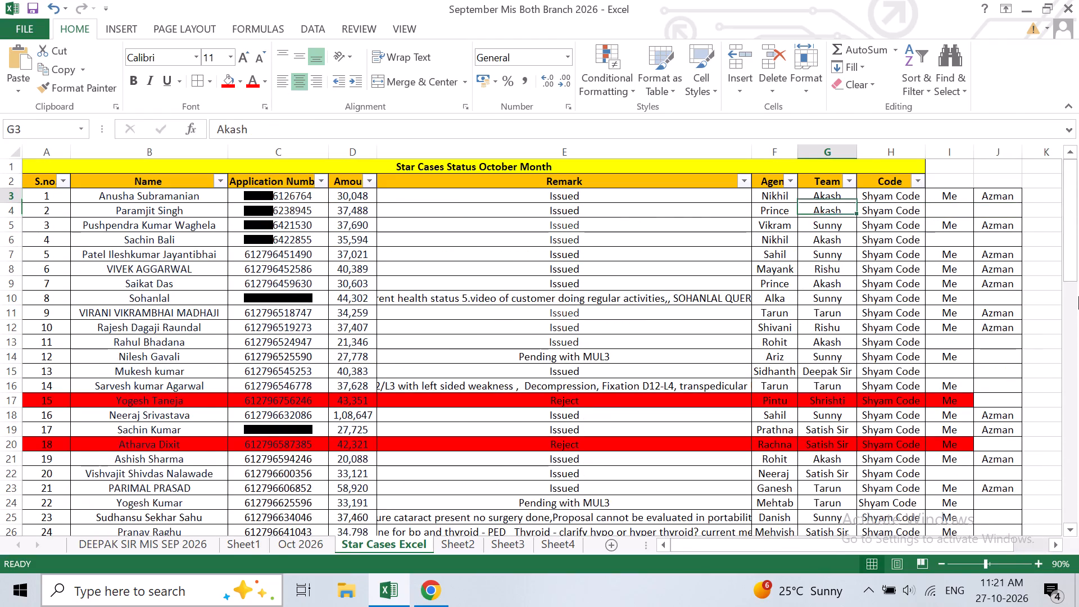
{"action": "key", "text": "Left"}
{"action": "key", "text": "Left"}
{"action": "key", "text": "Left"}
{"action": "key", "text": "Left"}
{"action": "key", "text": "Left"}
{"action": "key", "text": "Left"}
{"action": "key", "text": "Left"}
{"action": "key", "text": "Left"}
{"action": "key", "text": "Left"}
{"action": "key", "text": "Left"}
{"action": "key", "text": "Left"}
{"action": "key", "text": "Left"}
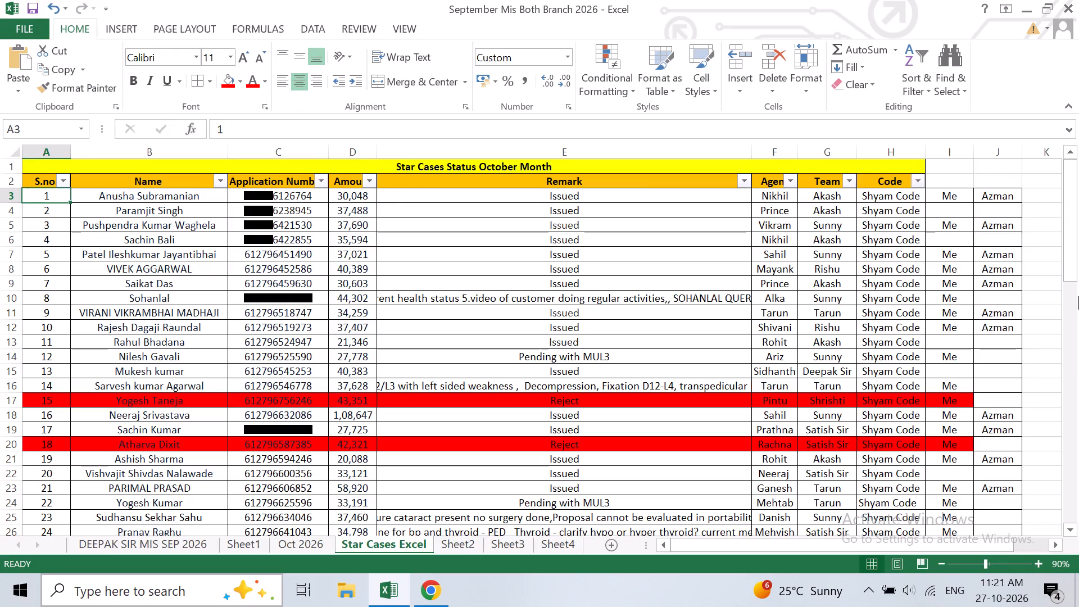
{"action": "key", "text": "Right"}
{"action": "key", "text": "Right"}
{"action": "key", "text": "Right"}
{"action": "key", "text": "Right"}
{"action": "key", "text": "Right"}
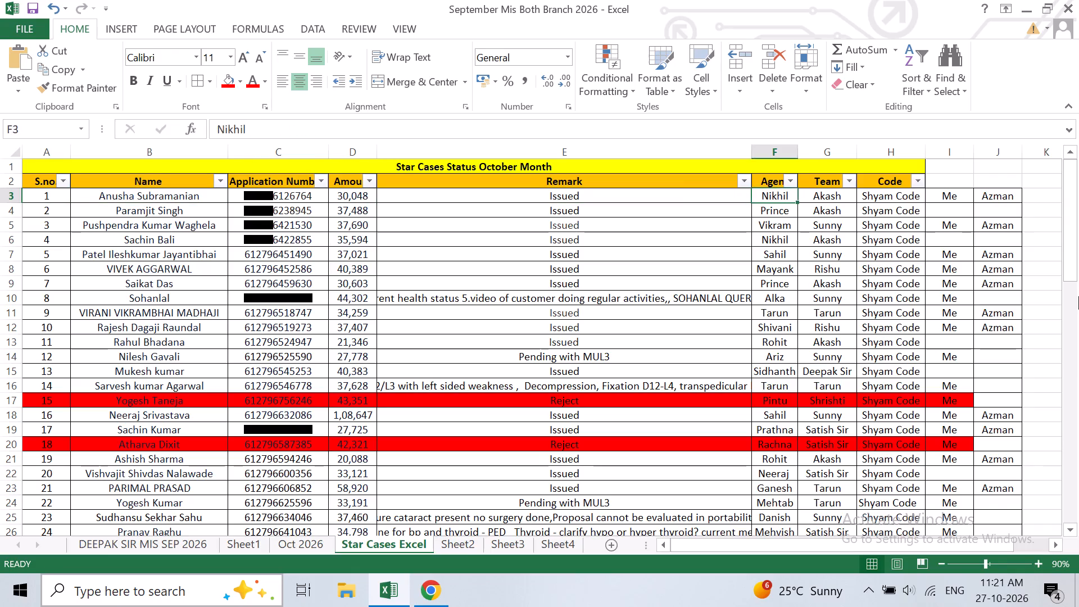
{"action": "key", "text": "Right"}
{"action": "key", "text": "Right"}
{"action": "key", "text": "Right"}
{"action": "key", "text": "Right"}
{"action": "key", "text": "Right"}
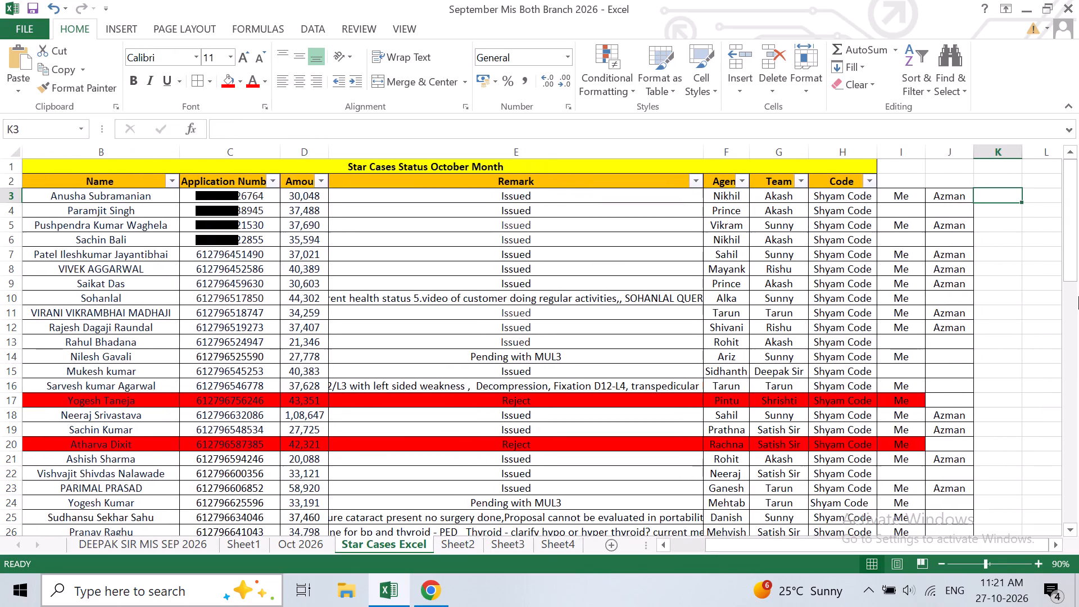
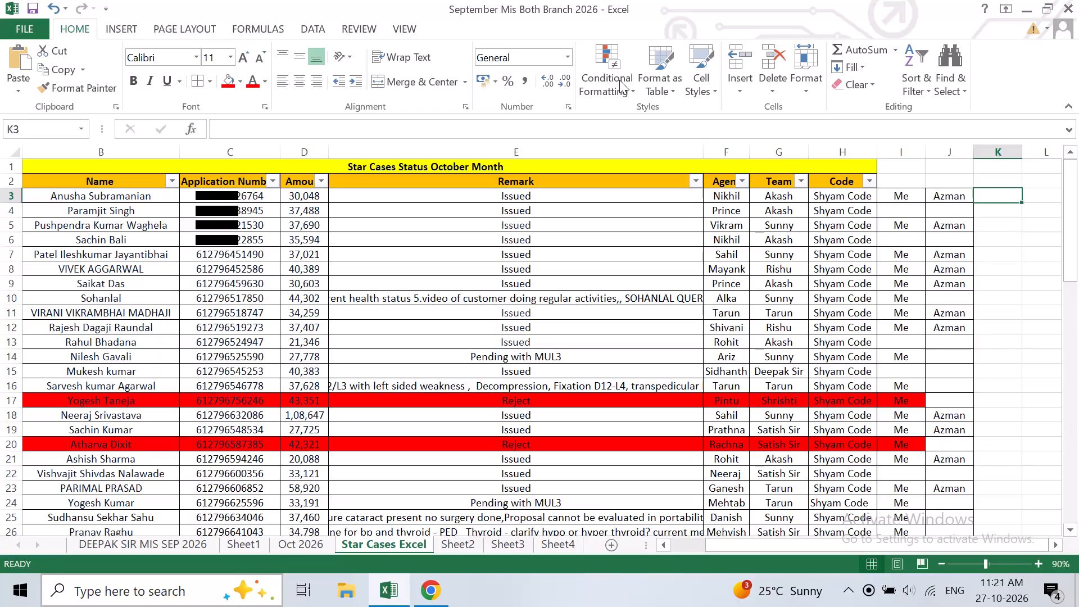
Filter the October star cases by Team so that only the Akash team's cases are shown.
{"action": "left_click", "coordinate": [803, 178]}
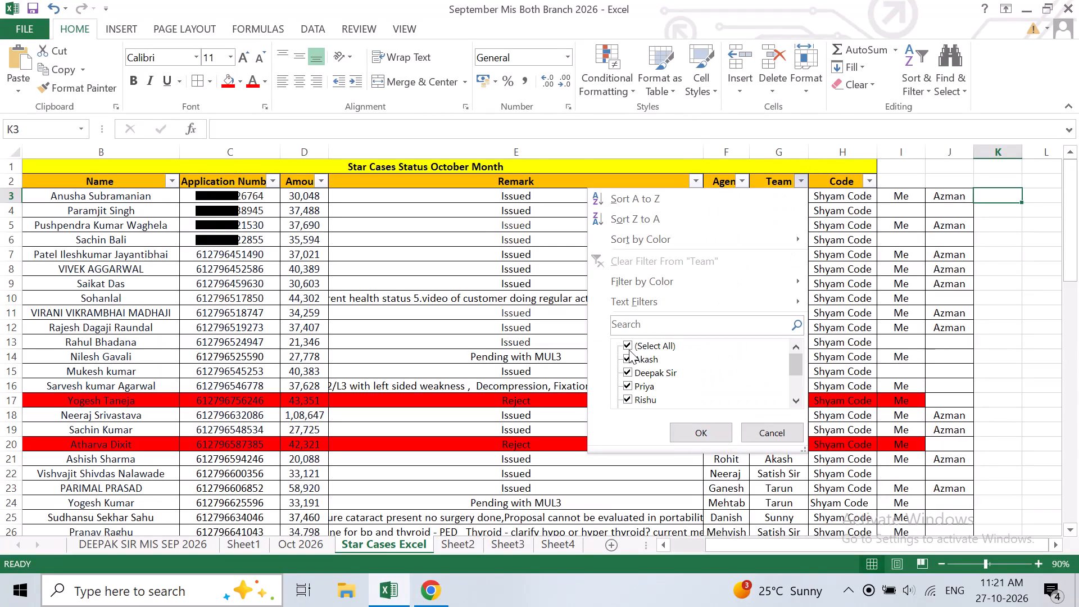
{"action": "left_click", "coordinate": [628, 342]}
{"action": "left_click", "coordinate": [635, 359]}
{"action": "left_click", "coordinate": [682, 436]}
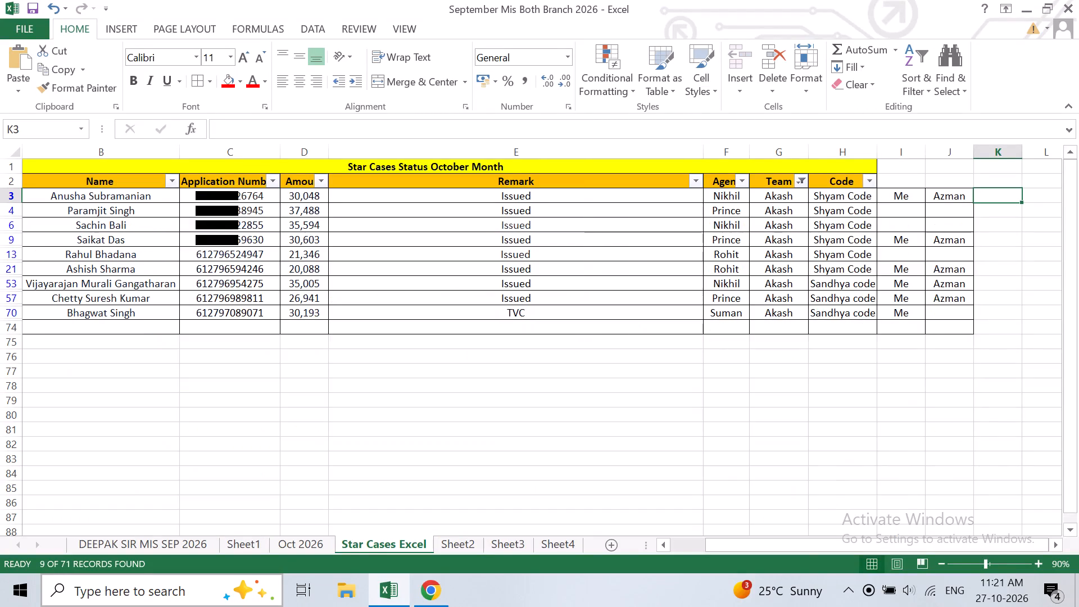
Copy the filtered Akash cases with their header row, from the Name column through the Team column, down to the last case.
{"action": "left_click", "coordinate": [109, 183]}
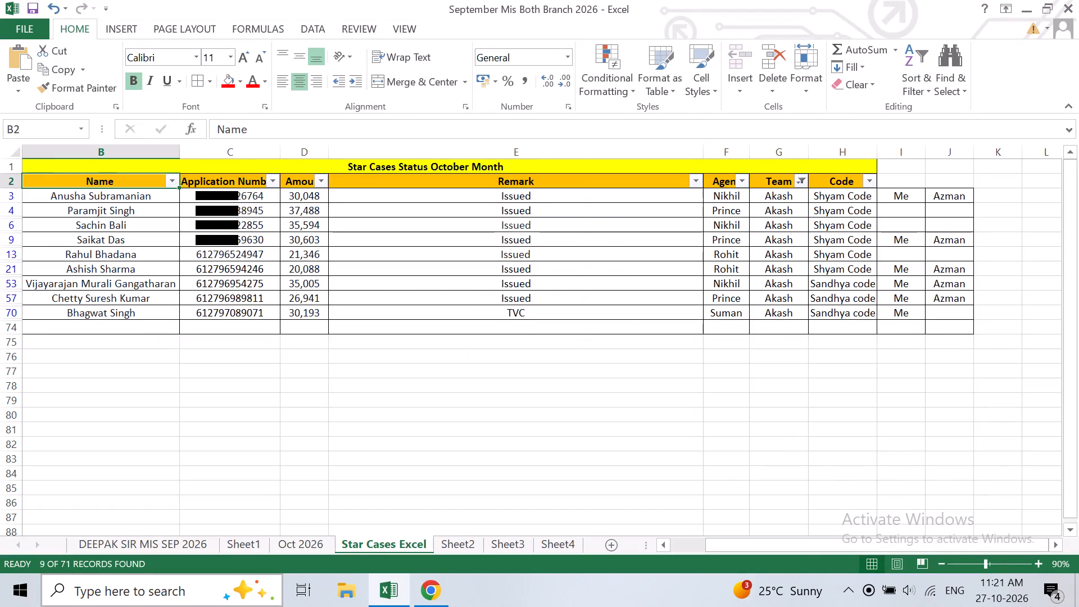
{"action": "key", "text": "shift+Down"}
{"action": "key", "text": "shift+Down"}
{"action": "key", "text": "shift+Down"}
{"action": "key", "text": "shift+Down"}
{"action": "key", "text": "shift+Down"}
{"action": "key", "text": "shift+Down"}
{"action": "key", "text": "shift+Down"}
{"action": "key", "text": "shift+Down"}
{"action": "key", "text": "shift+Down"}
{"action": "key", "text": "shift+Down"}
{"action": "key", "text": "shift+Down"}
{"action": "key", "text": "shift+Down"}
{"action": "key", "text": "shift+Down"}
{"action": "key", "text": "shift+Down"}
{"action": "key", "text": "shift+Up"}
{"action": "key", "text": "shift+Up"}
{"action": "key", "text": "shift+Up"}
{"action": "key", "text": "shift+Up"}
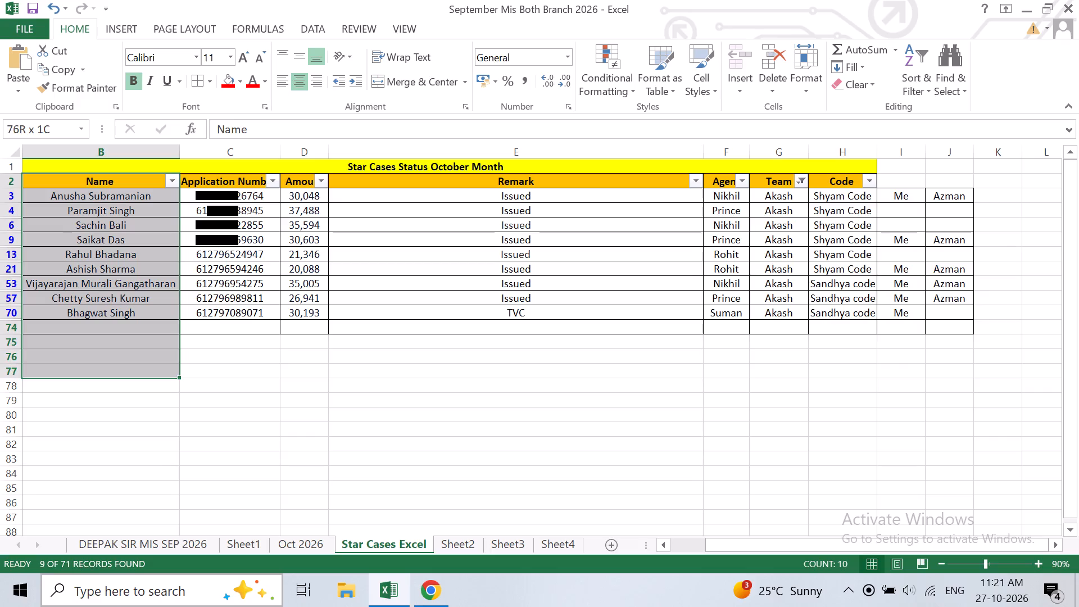
{"action": "key", "text": "shift+Up"}
{"action": "key", "text": "shift+Right"}
{"action": "key", "text": "shift+Right"}
{"action": "key", "text": "shift+Right"}
{"action": "key", "text": "shift+Right"}
{"action": "key", "text": "shift+Right"}
{"action": "key", "text": "shift+Right"}
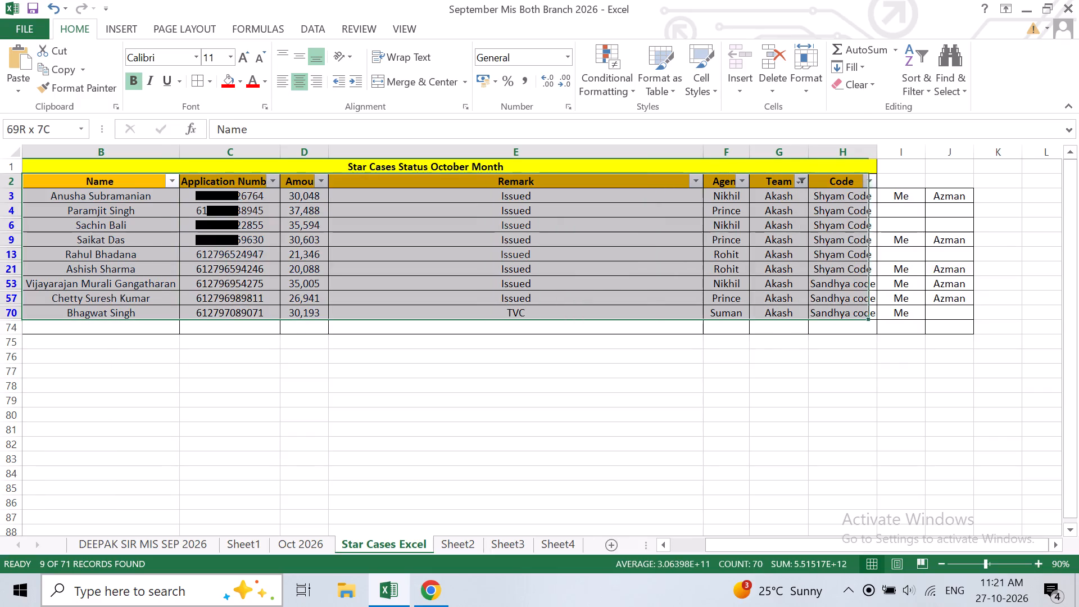
{"action": "key", "text": "shift+Left"}
{"action": "key", "text": "ctrl+c"}
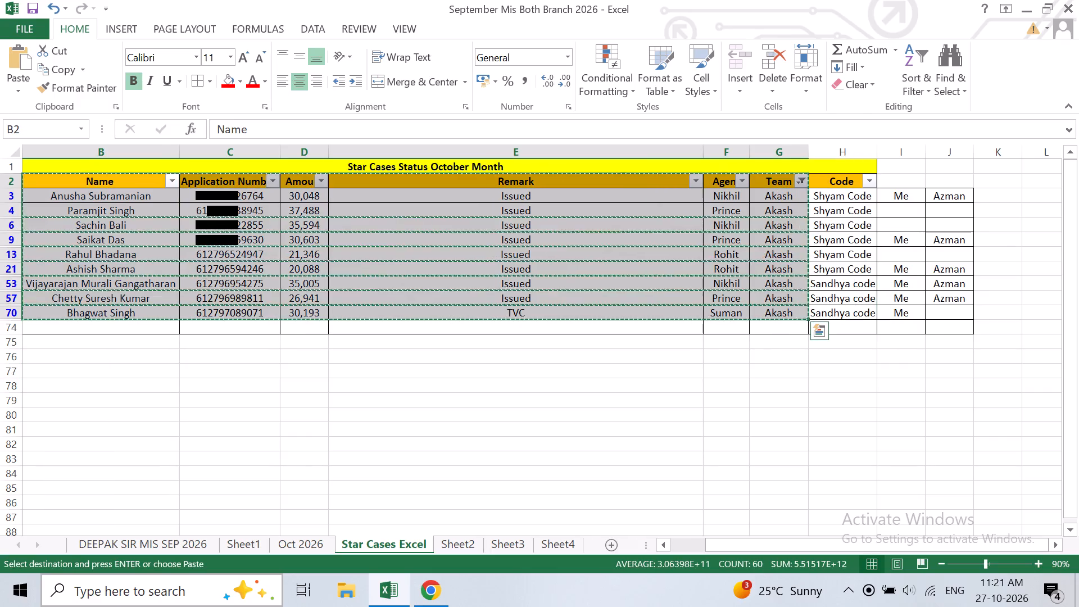
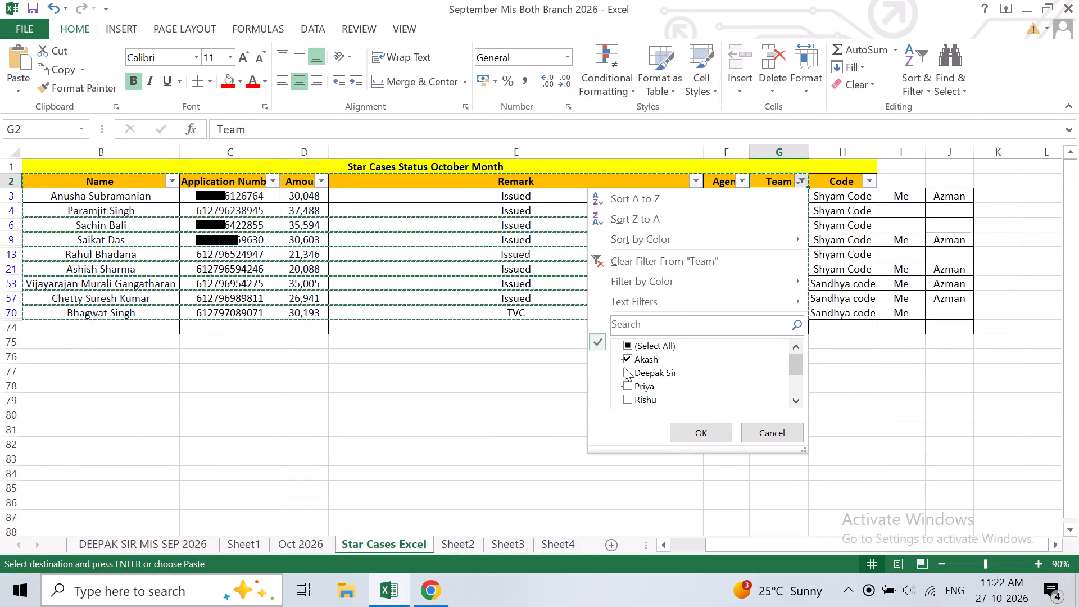
Switch the Team filter from Akash to Deepak Sir so that only the Deepak Sir team's cases are shown.
{"action": "left_click", "coordinate": [628, 359]}
{"action": "left_click", "coordinate": [629, 370]}
{"action": "left_click", "coordinate": [679, 434]}
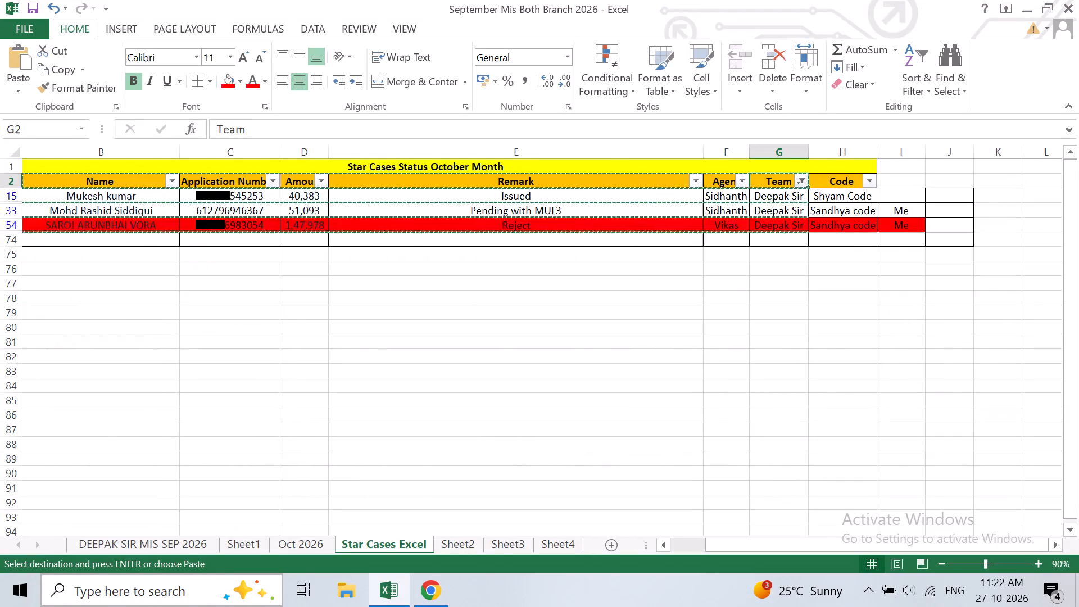
Select the filtered Deepak Sir cases with their header row, from the Name column through the Remark column, down to the last case.
{"action": "left_click_drag", "start_coordinate": [65, 182], "coordinate": [552, 228]}
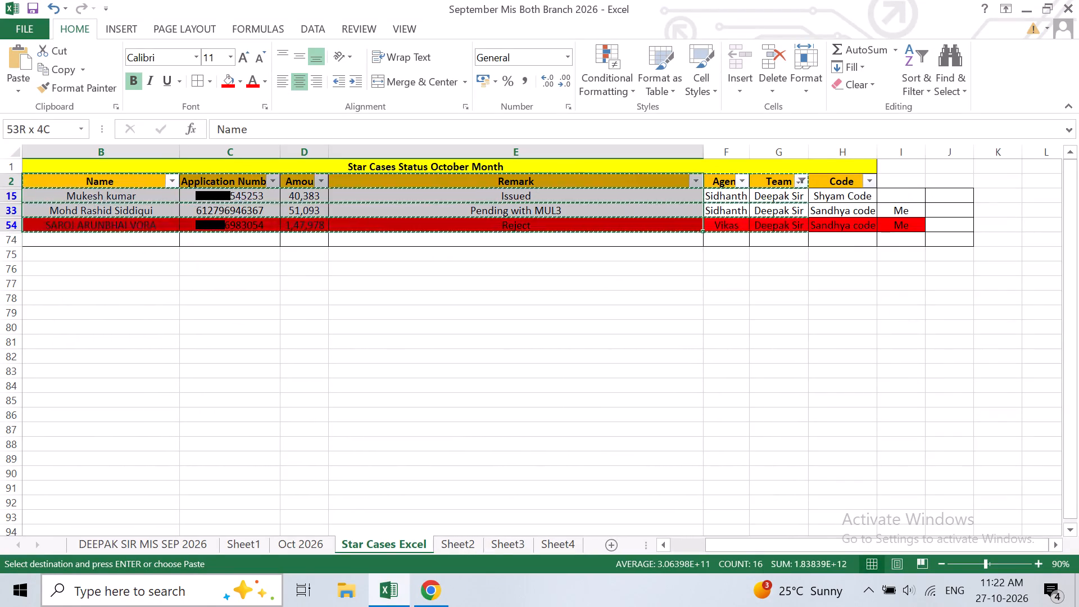
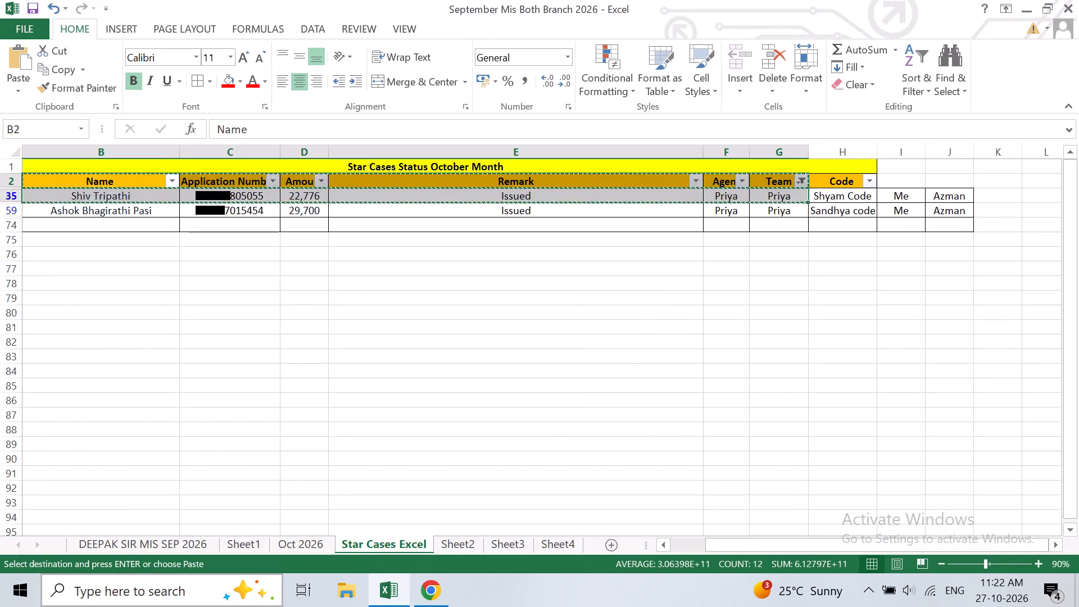
Select the filtered Priya team cases with their header row, from the Name column through the Team column, down to the last case.
{"action": "left_click", "coordinate": [80, 175]}
{"action": "left_click", "coordinate": [85, 178]}
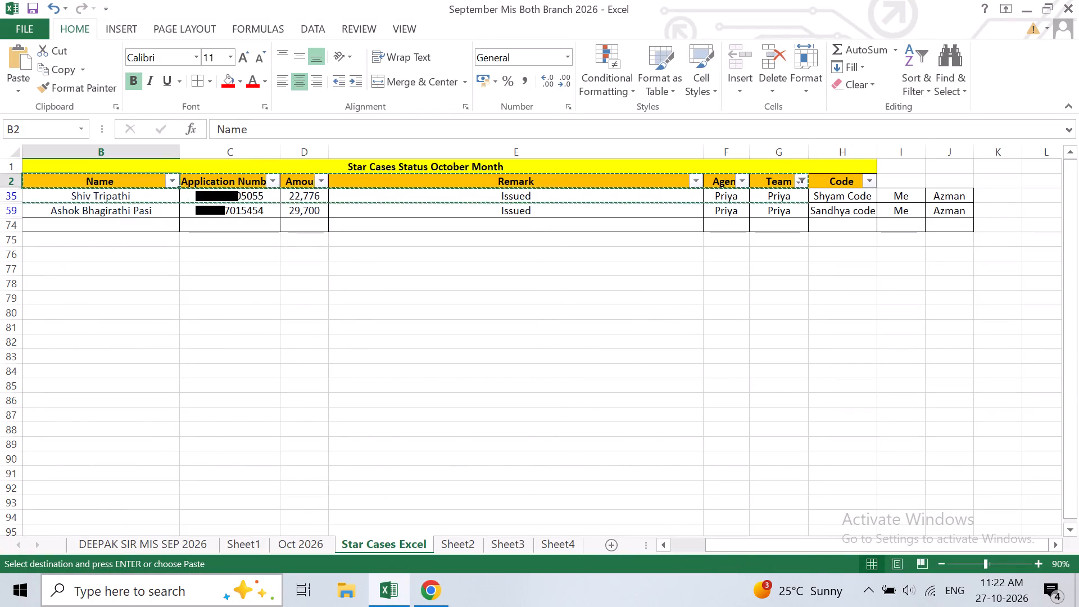
{"action": "key", "text": "shift+Down"}
{"action": "key", "text": "shift+Down"}
{"action": "key", "text": "shift+Right"}
{"action": "key", "text": "shift+Right"}
{"action": "key", "text": "shift+Right"}
{"action": "key", "text": "shift+Right"}
{"action": "key", "text": "shift+Right"}
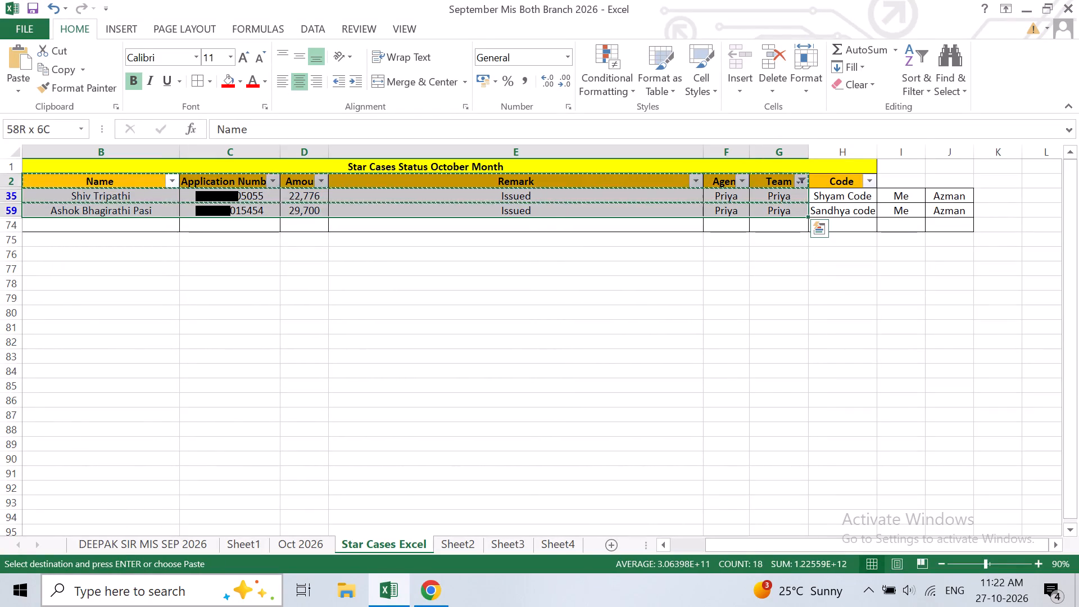
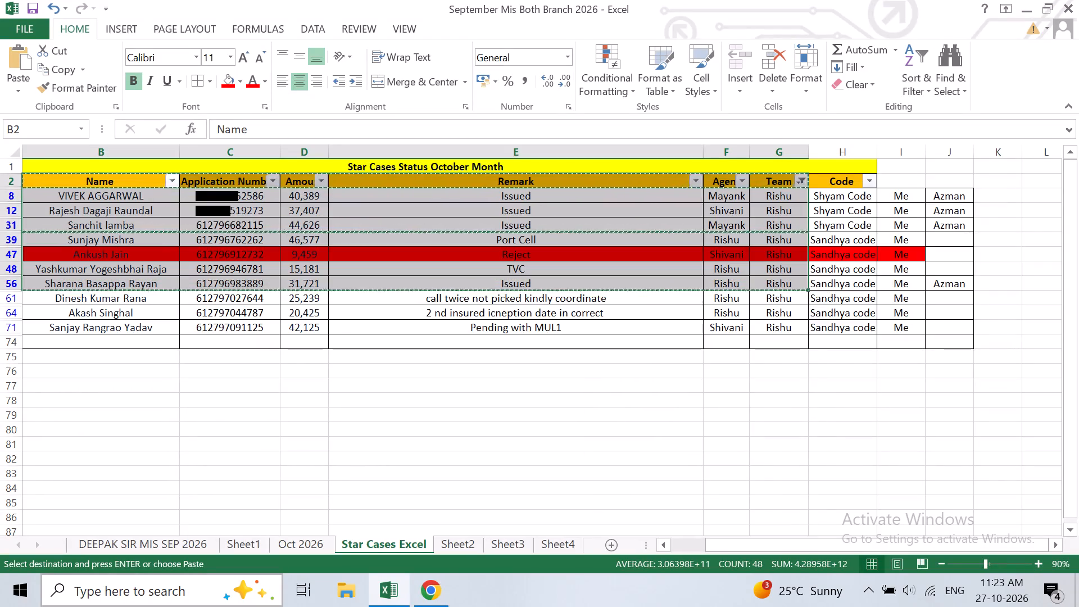
Select the filtered Rishu team cases with their header row, from the Name column through the Team column, down to the last case.
{"action": "left_click", "coordinate": [121, 183]}
{"action": "key", "text": "shift+Down"}
{"action": "key", "text": "shift+Down"}
{"action": "key", "text": "shift+Down"}
{"action": "key", "text": "shift+Down"}
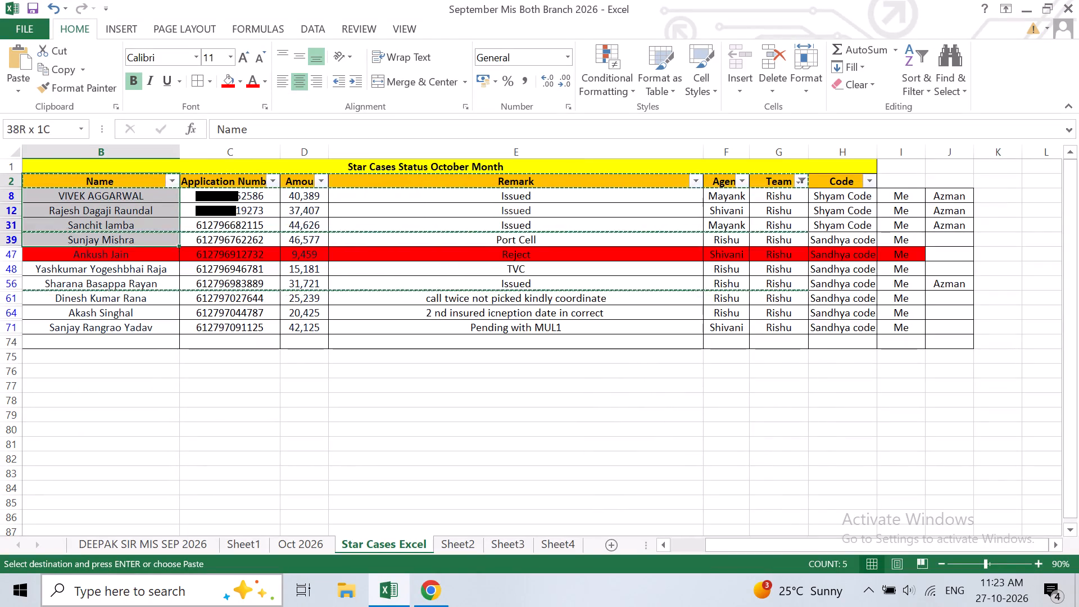
{"action": "key", "text": "shift+Down"}
{"action": "key", "text": "shift+Down"}
{"action": "key", "text": "shift+Down"}
{"action": "key", "text": "shift+Down"}
{"action": "key", "text": "shift+Down"}
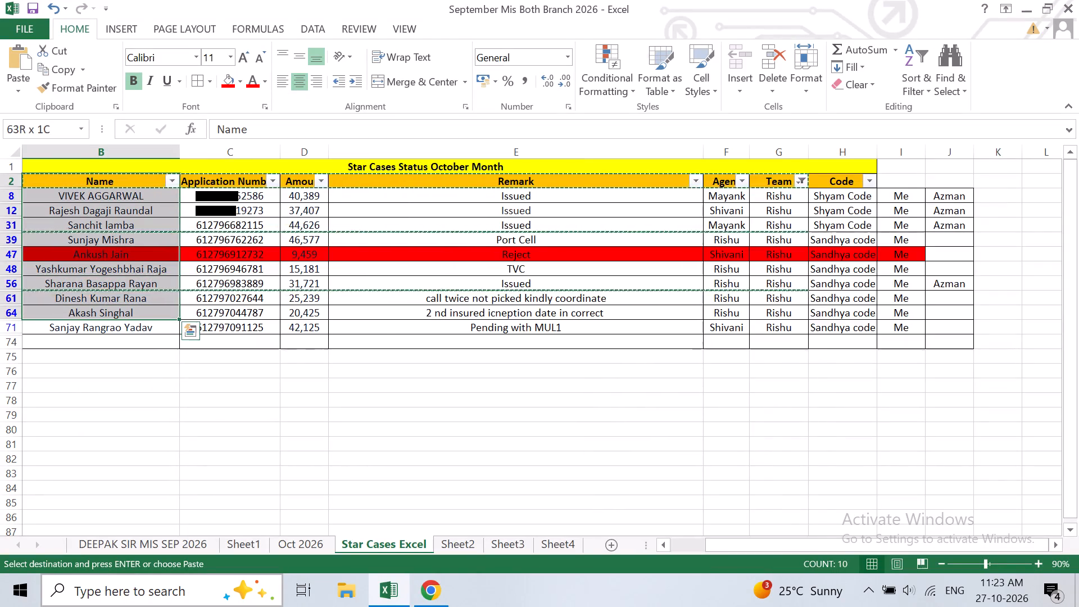
{"action": "key", "text": "shift+Down"}
{"action": "key", "text": "shift+Right"}
{"action": "key", "text": "shift+Right"}
{"action": "key", "text": "shift+Right"}
{"action": "key", "text": "shift+Right"}
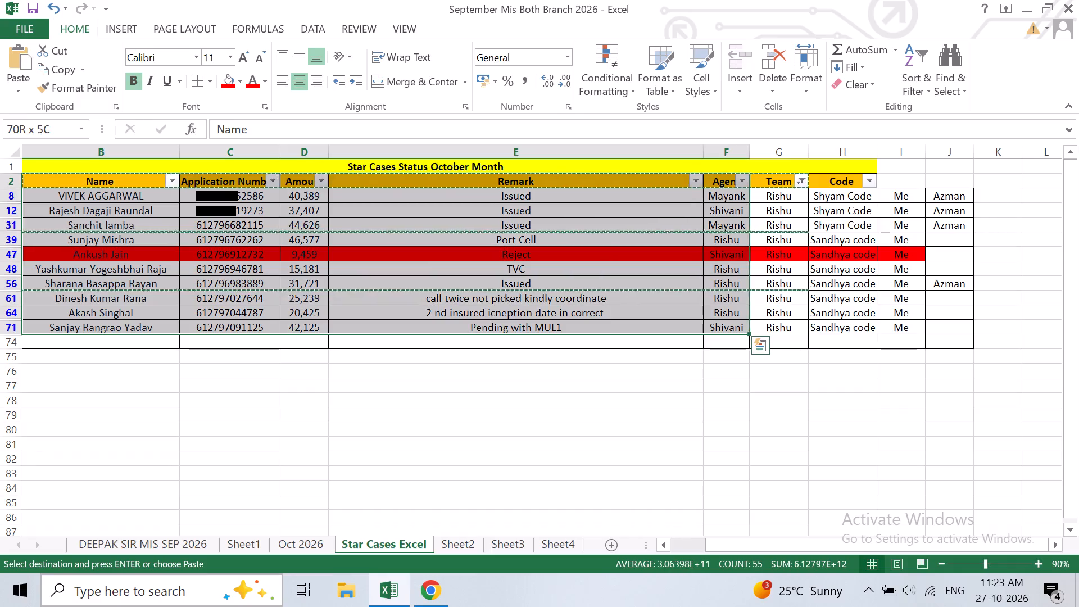
{"action": "key", "text": "shift+Right"}
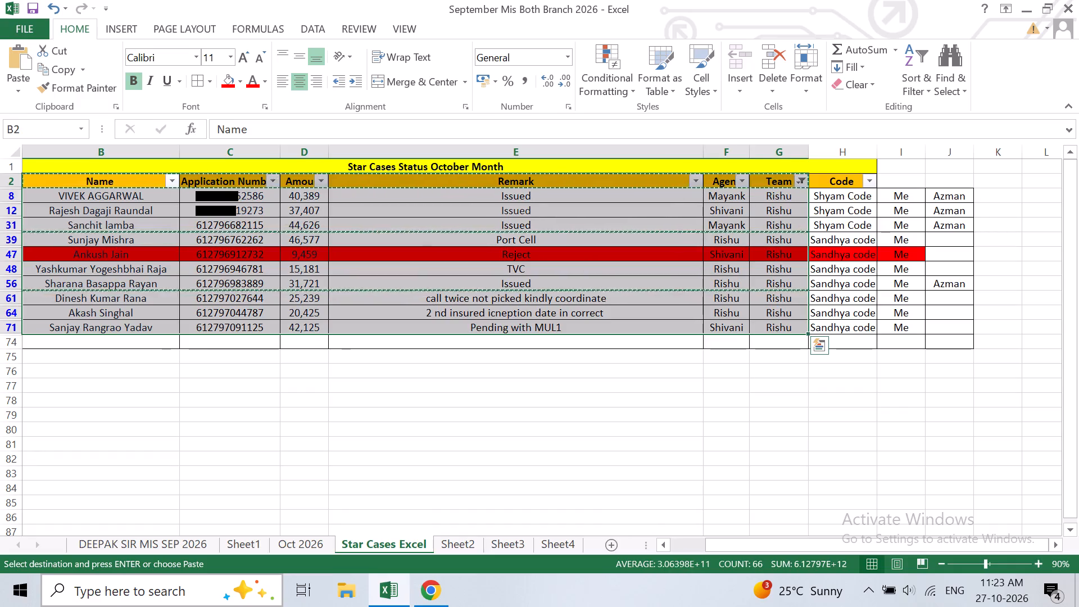
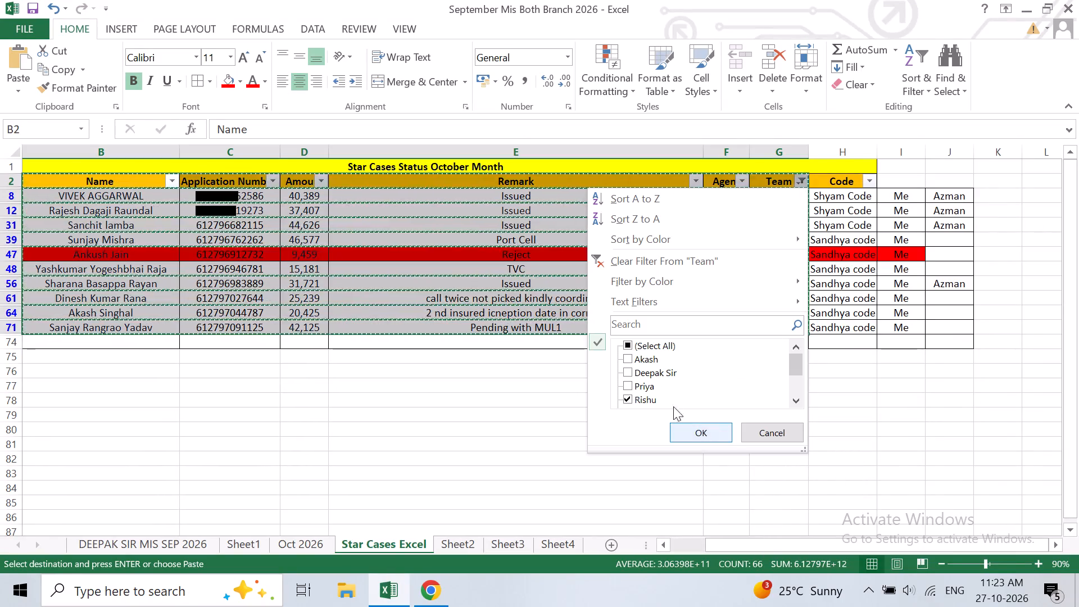
Switch the Team filter from Rishu to Shrishti so that only the Shrishti team's cases are shown.
{"action": "triple_click", "coordinate": [800, 402]}
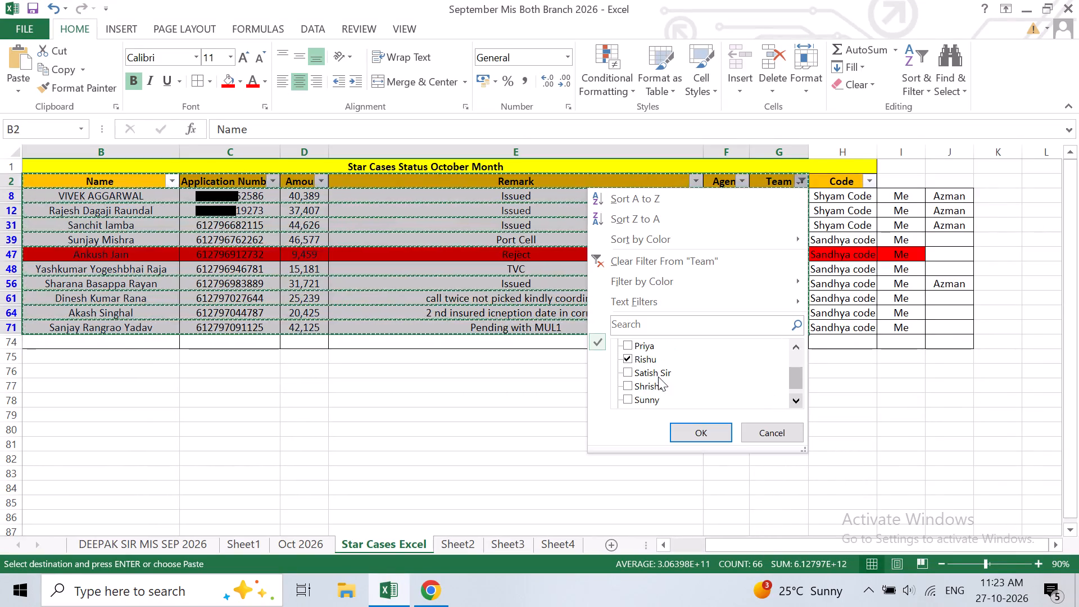
{"action": "left_click", "coordinate": [632, 392]}
{"action": "left_click", "coordinate": [624, 359]}
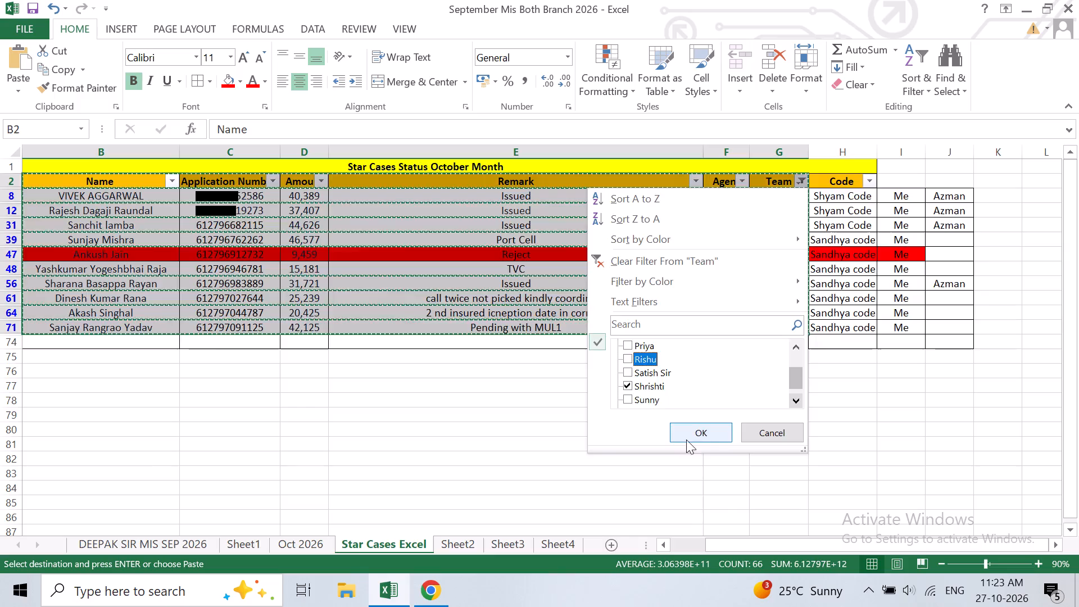
{"action": "left_click", "coordinate": [686, 431]}
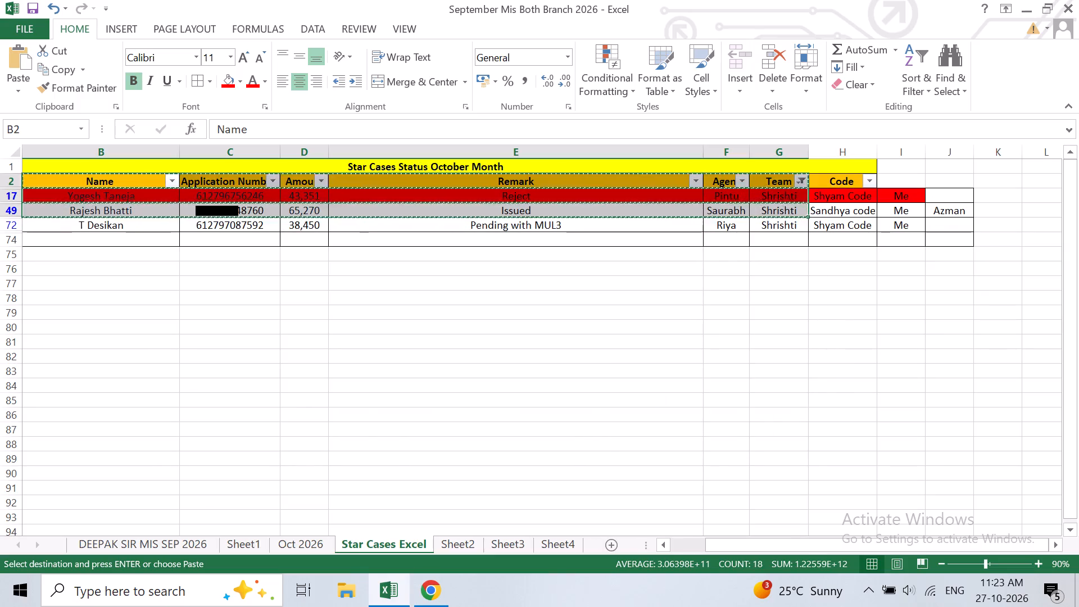
Select the three filtered Shrishti team cases without the header row, from the Name column through the Team column.
{"action": "left_click", "coordinate": [90, 192]}
{"action": "key", "text": "shift+Down"}
{"action": "key", "text": "shift+Down"}
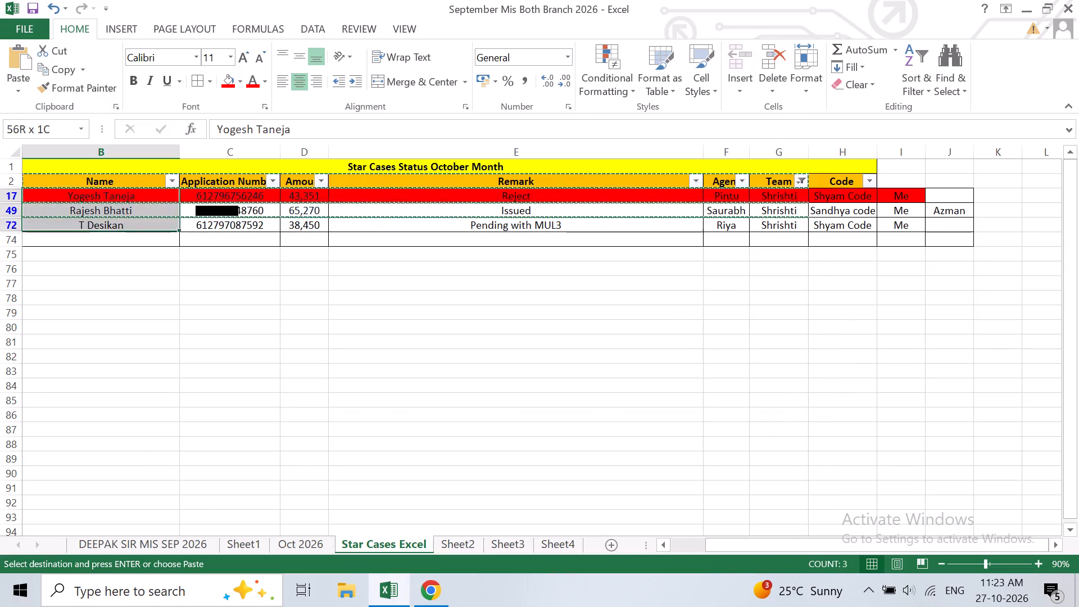
{"action": "key", "text": "shift+Right"}
{"action": "key", "text": "shift+Right"}
{"action": "key", "text": "shift+Right"}
{"action": "key", "text": "shift+Right"}
{"action": "key", "text": "shift+Right"}
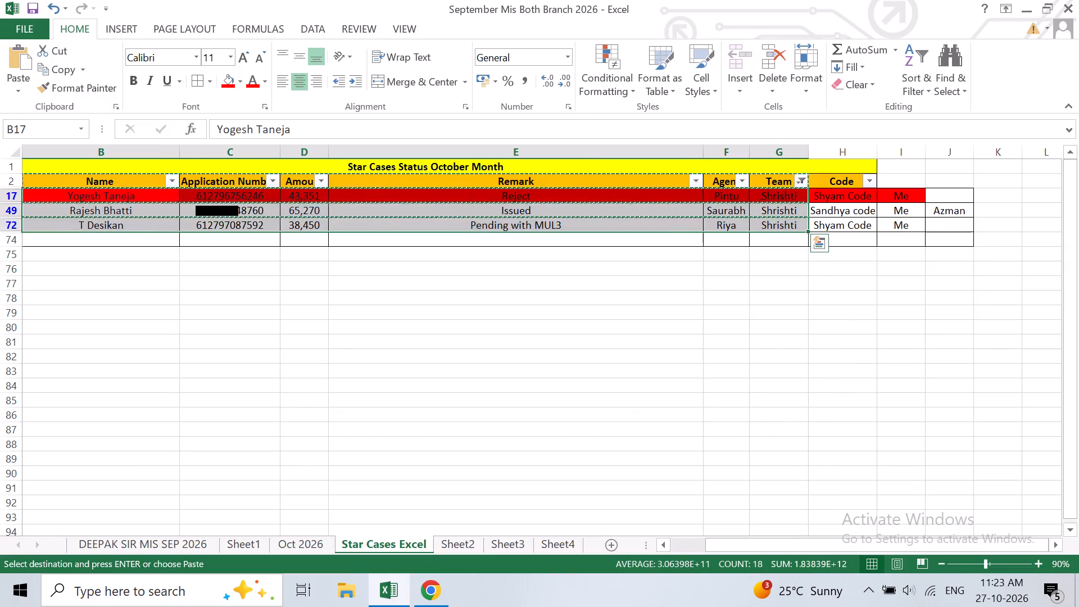
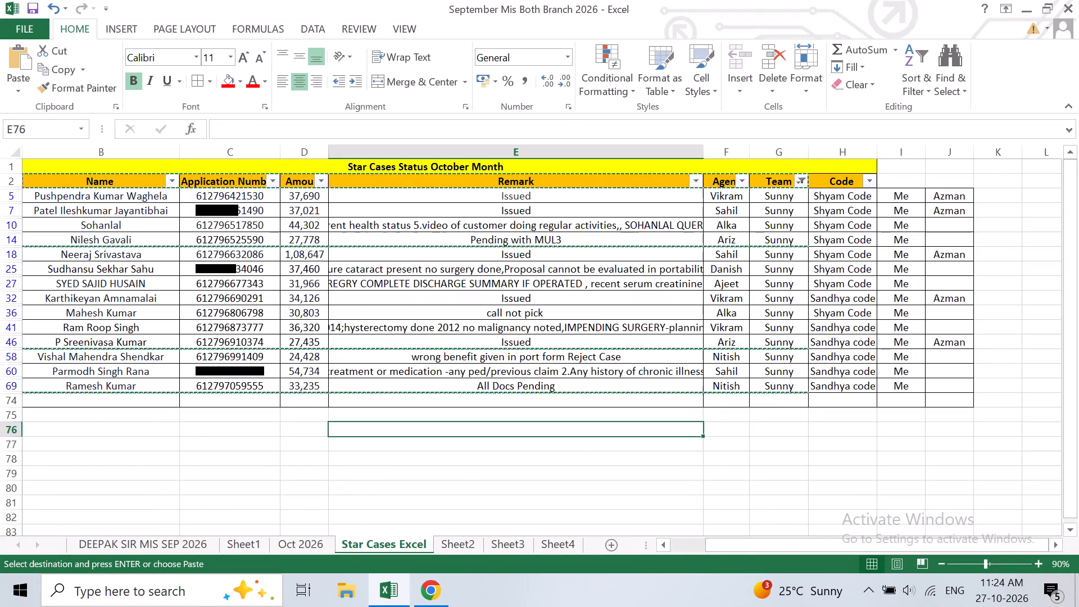
Select the filtered Sunny team cases including the header row, from the Name column through the Team column.
{"action": "left_click", "coordinate": [70, 187]}
{"action": "key", "text": "shift+Down"}
{"action": "key", "text": "shift+Down"}
{"action": "key", "text": "shift+Down"}
{"action": "key", "text": "shift+Down"}
{"action": "key", "text": "shift+Down"}
{"action": "key", "text": "shift+Down"}
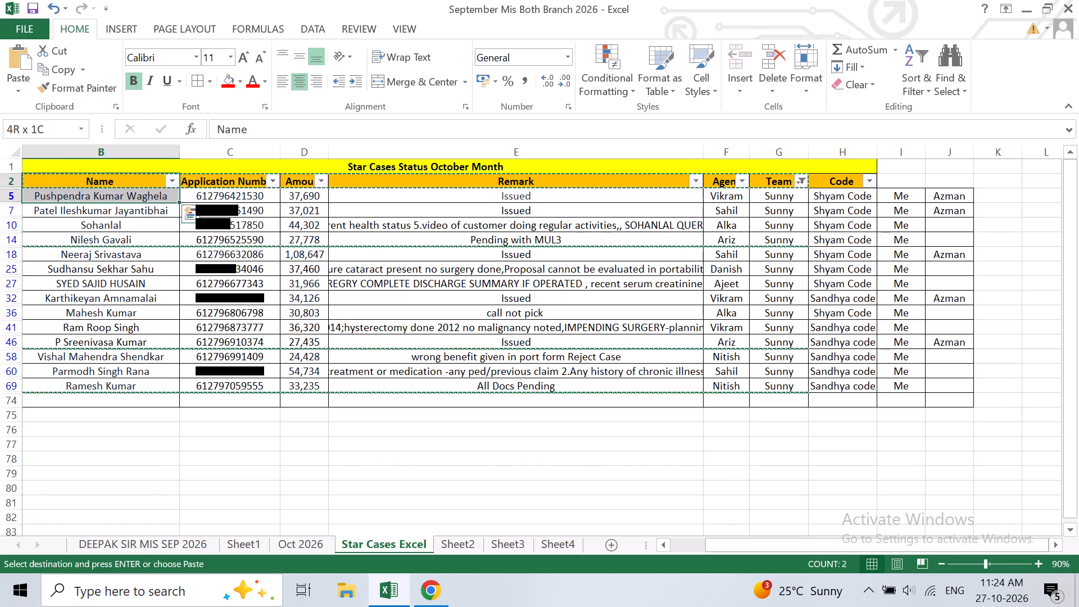
{"action": "key", "text": "shift+Down"}
{"action": "key", "text": "shift+Down"}
{"action": "key", "text": "shift+Down"}
{"action": "key", "text": "shift+Down"}
{"action": "key", "text": "shift+Down"}
{"action": "key", "text": "shift+Down"}
{"action": "key", "text": "shift+Down"}
{"action": "key", "text": "shift+Down"}
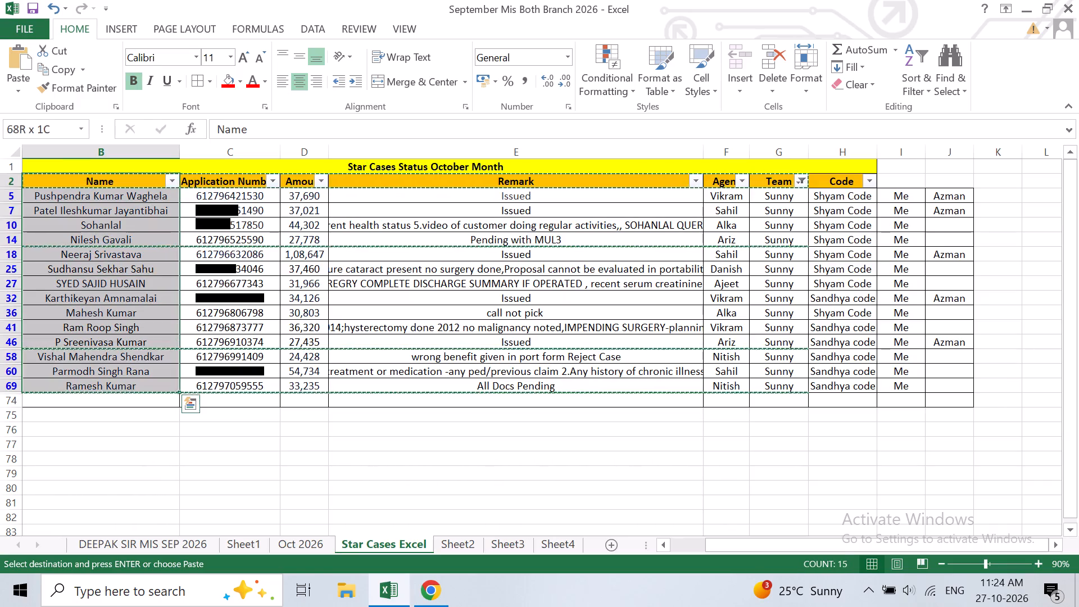
{"action": "key", "text": "shift+Right"}
{"action": "key", "text": "shift+Right"}
{"action": "key", "text": "shift+Right"}
{"action": "key", "text": "shift+Right"}
{"action": "key", "text": "shift+Right"}
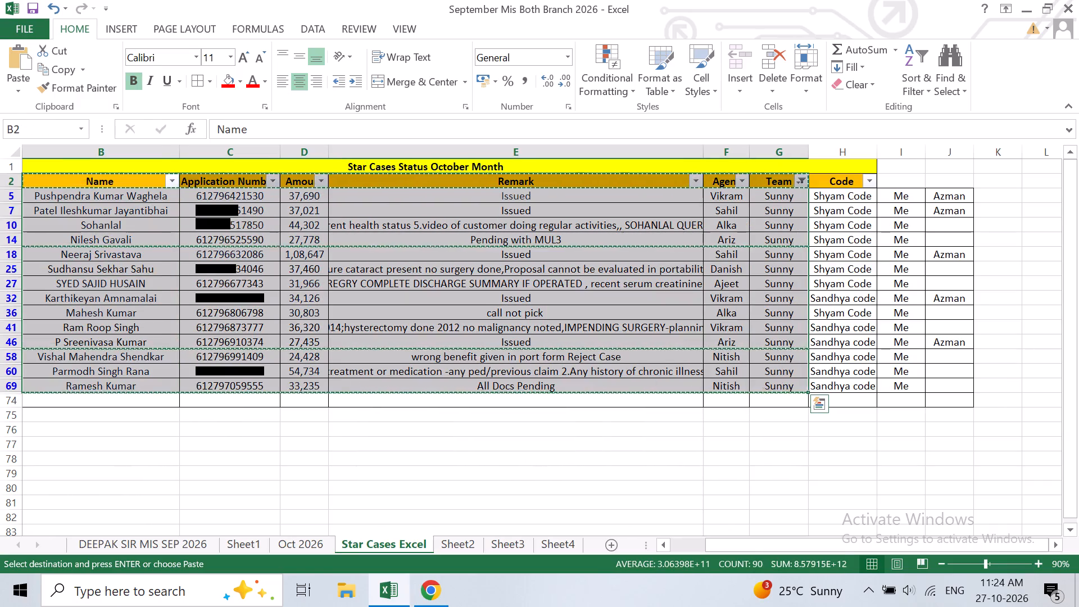
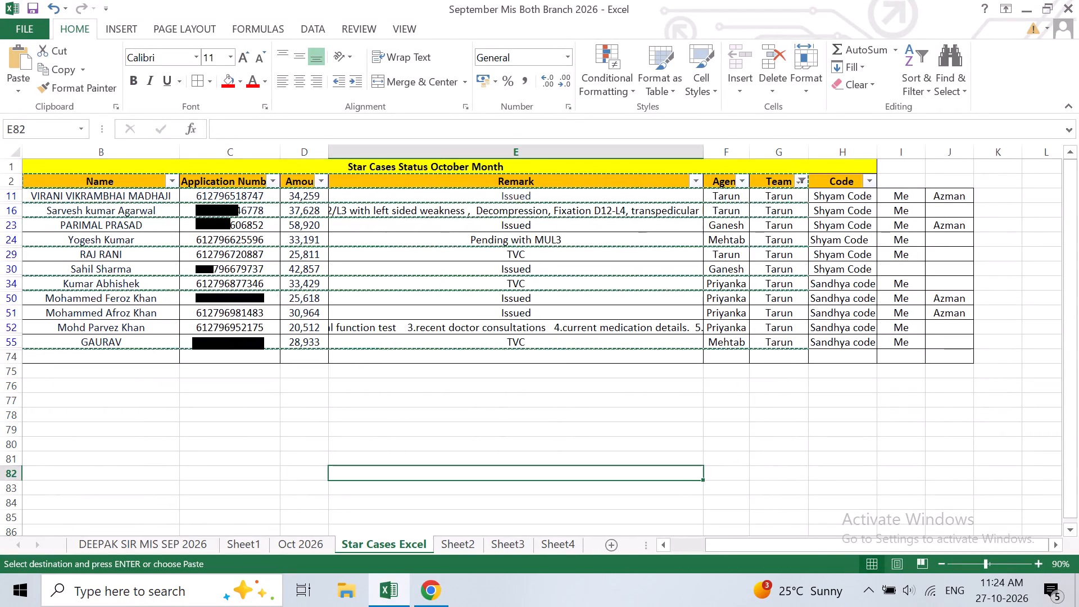
Select the filtered Tarun team cases including the header row, from the Name column through the Team column.
{"action": "left_click_drag", "start_coordinate": [69, 181], "coordinate": [741, 339]}
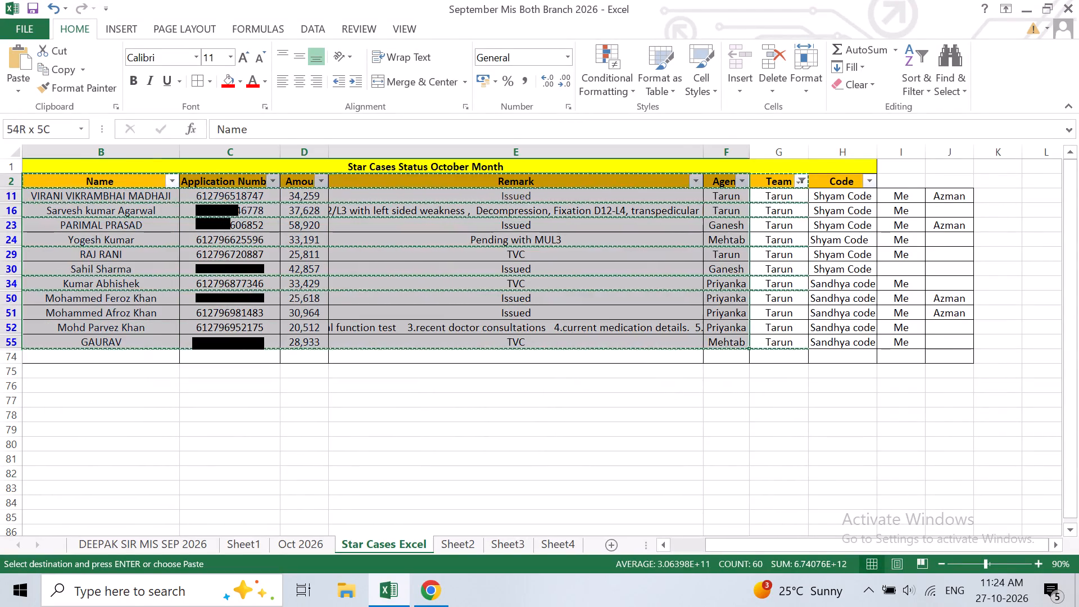
{"action": "left_click_drag", "start_coordinate": [741, 339], "coordinate": [807, 338]}
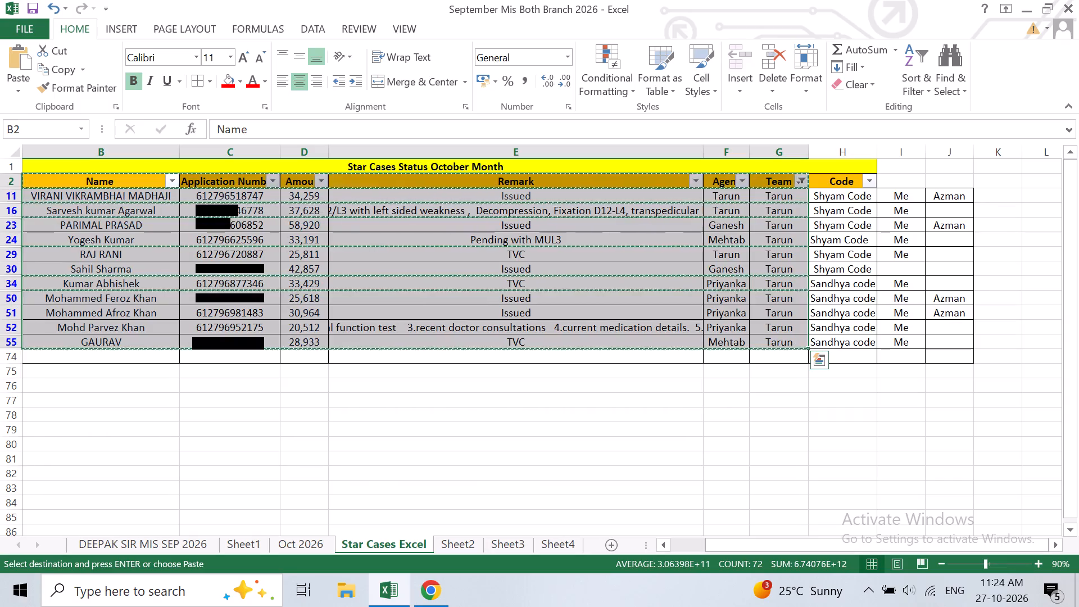
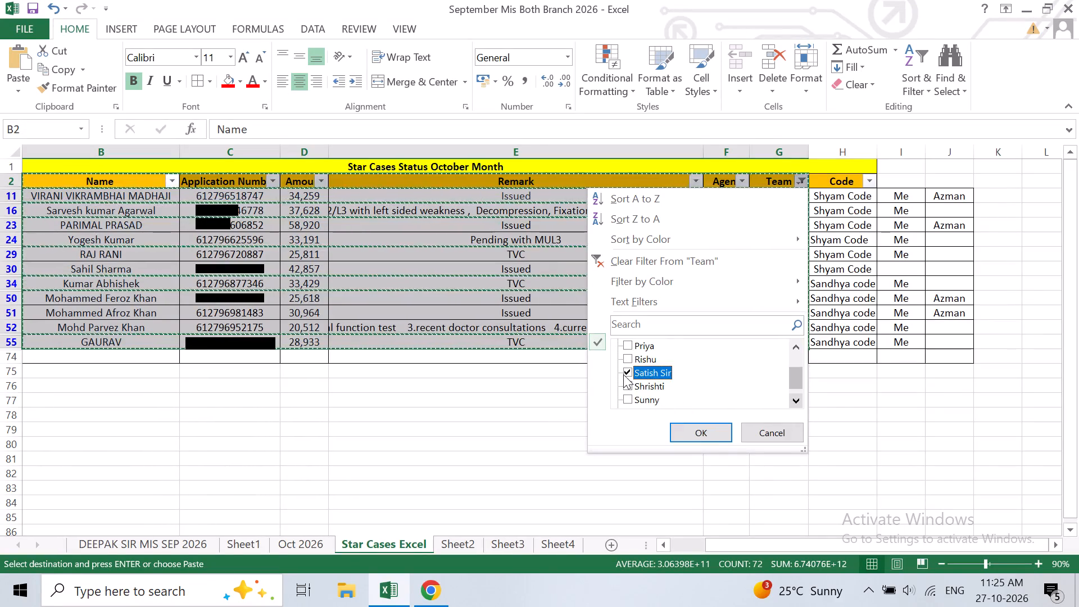
Apply the Team column filter so that only the Satish Sir cases are shown.
{"action": "left_click", "coordinate": [711, 441]}
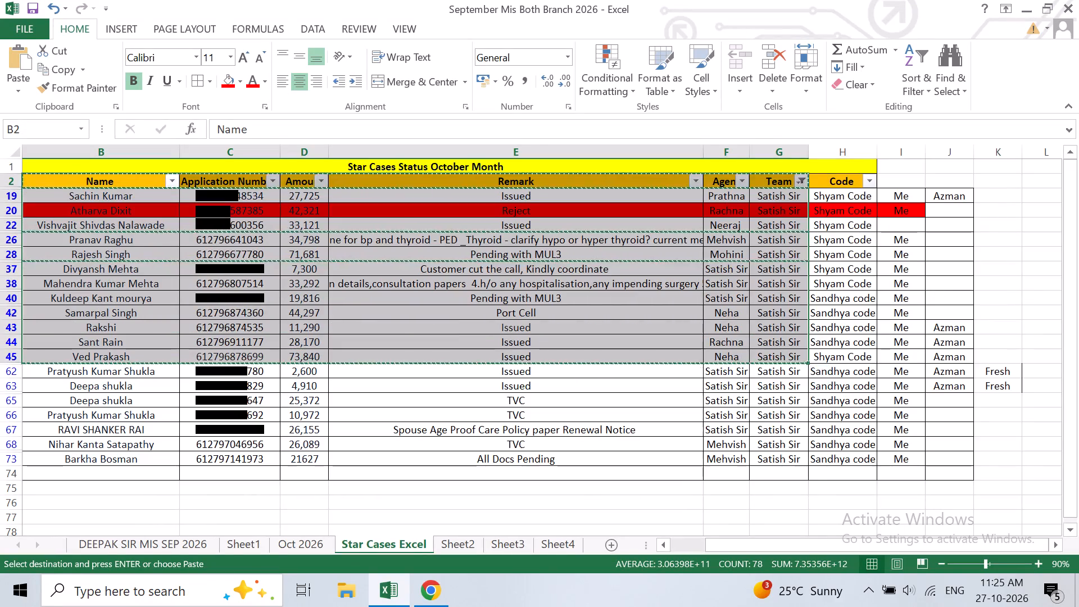
Select the filtered Satish Sir team cases including the header row, from the Name column through the Team column, down to the last case.
{"action": "left_click", "coordinate": [84, 188]}
{"action": "key", "text": "shift+Down"}
{"action": "key", "text": "shift+Down"}
{"action": "key", "text": "shift+Down"}
{"action": "key", "text": "shift+Down"}
{"action": "key", "text": "shift+Down"}
{"action": "key", "text": "shift+Down"}
{"action": "key", "text": "shift+Down"}
{"action": "key", "text": "shift+Down"}
{"action": "key", "text": "shift+Down"}
{"action": "key", "text": "shift+Down"}
{"action": "key", "text": "shift+Down"}
{"action": "key", "text": "shift+Down"}
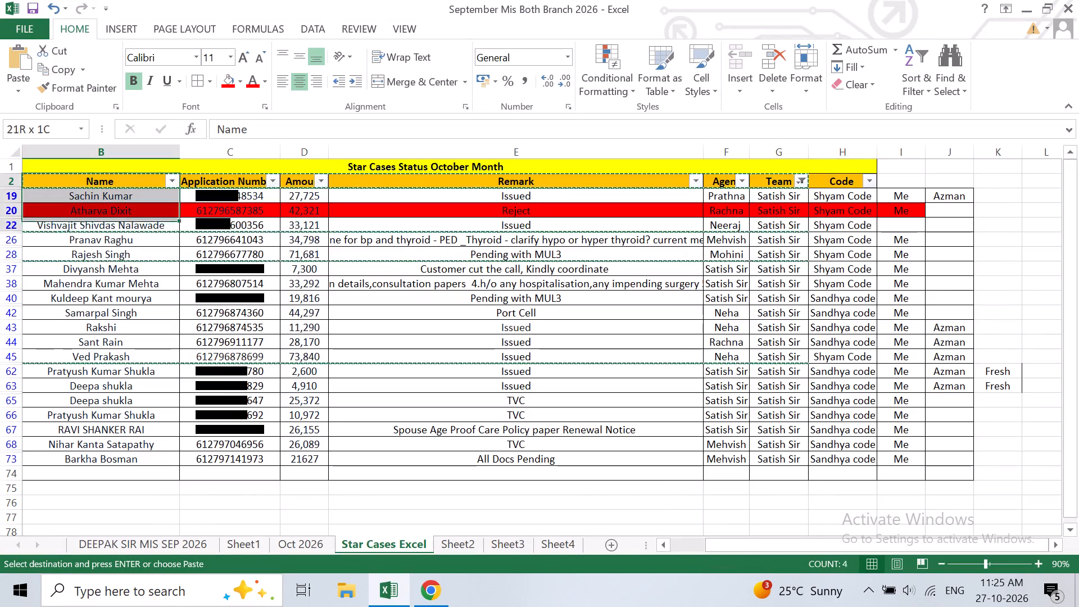
{"action": "key", "text": "shift+Down"}
{"action": "key", "text": "shift+Down"}
{"action": "key", "text": "shift+Down"}
{"action": "key", "text": "shift+Down"}
{"action": "key", "text": "shift+Down"}
{"action": "key", "text": "shift+Down"}
{"action": "key", "text": "shift+Down"}
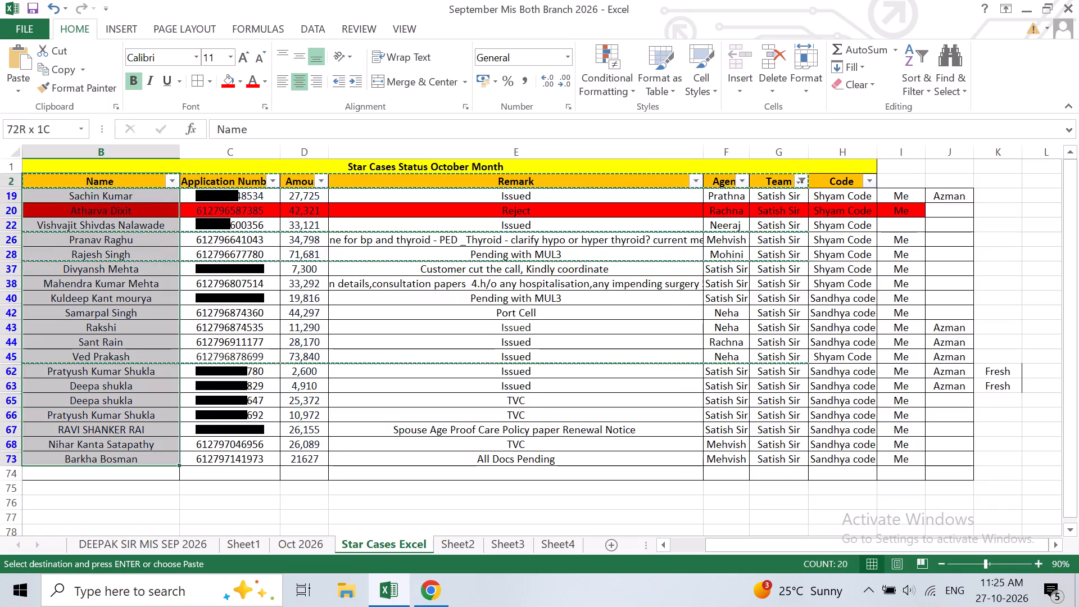
{"action": "key", "text": "shift+Right"}
{"action": "key", "text": "shift+Right"}
{"action": "key", "text": "shift+Right"}
{"action": "key", "text": "shift+Right"}
{"action": "key", "text": "shift+Right"}
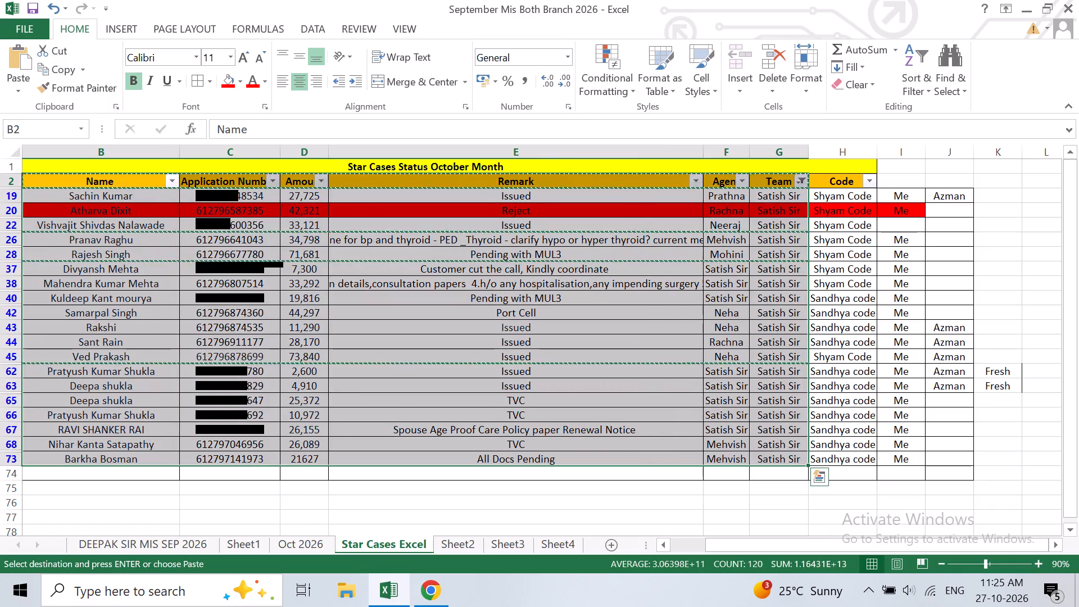
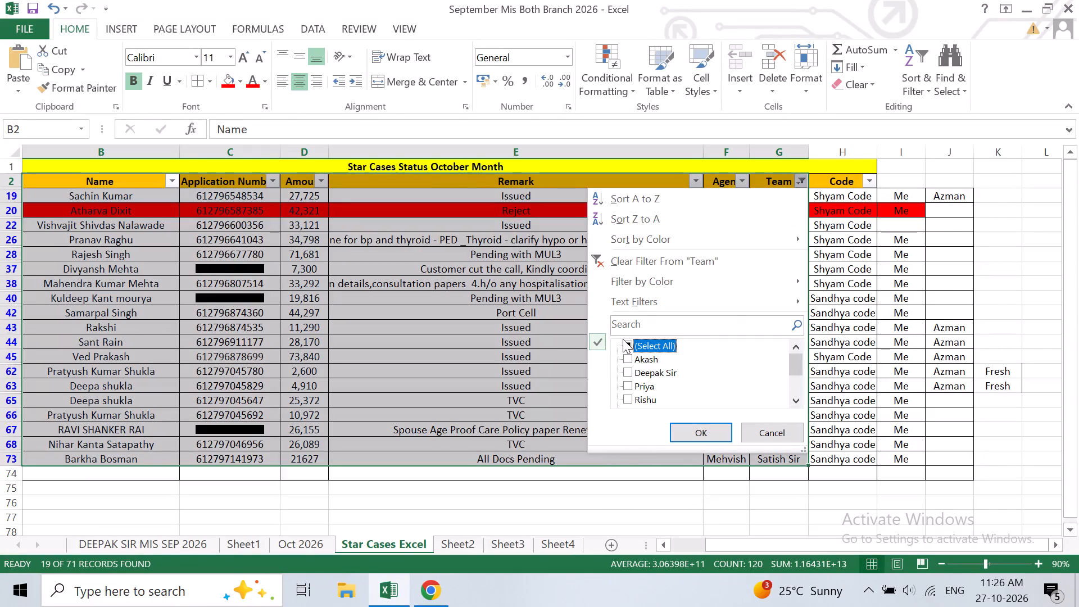
Filter the Team column of the October Star Cases table to show only the Rishu team's cases.
{"action": "double_click", "coordinate": [625, 343]}
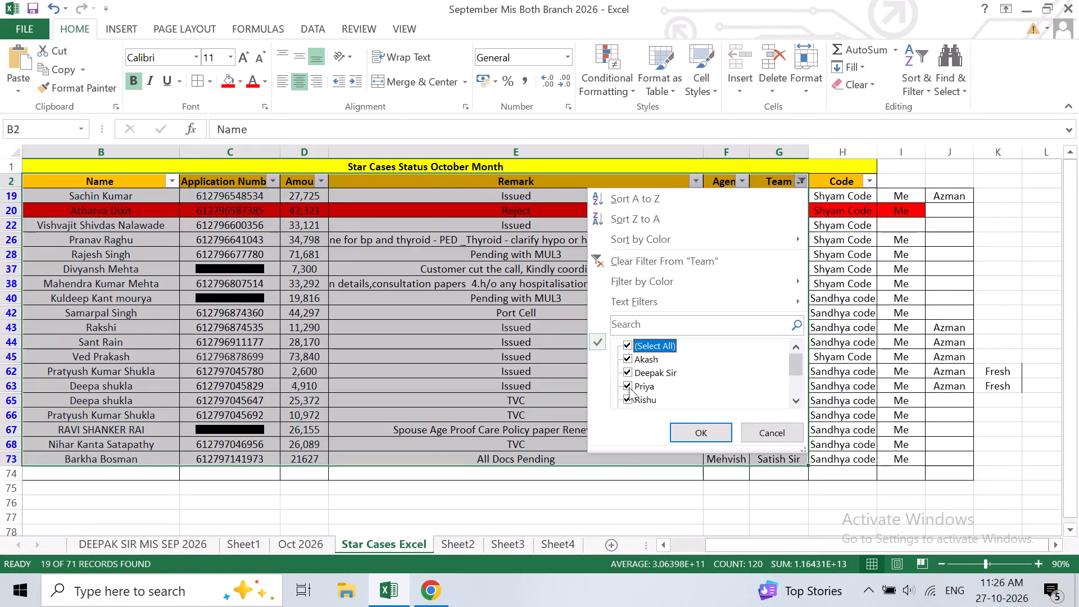
{"action": "left_click", "coordinate": [634, 345]}
{"action": "left_click", "coordinate": [632, 400]}
{"action": "left_click", "coordinate": [699, 426]}
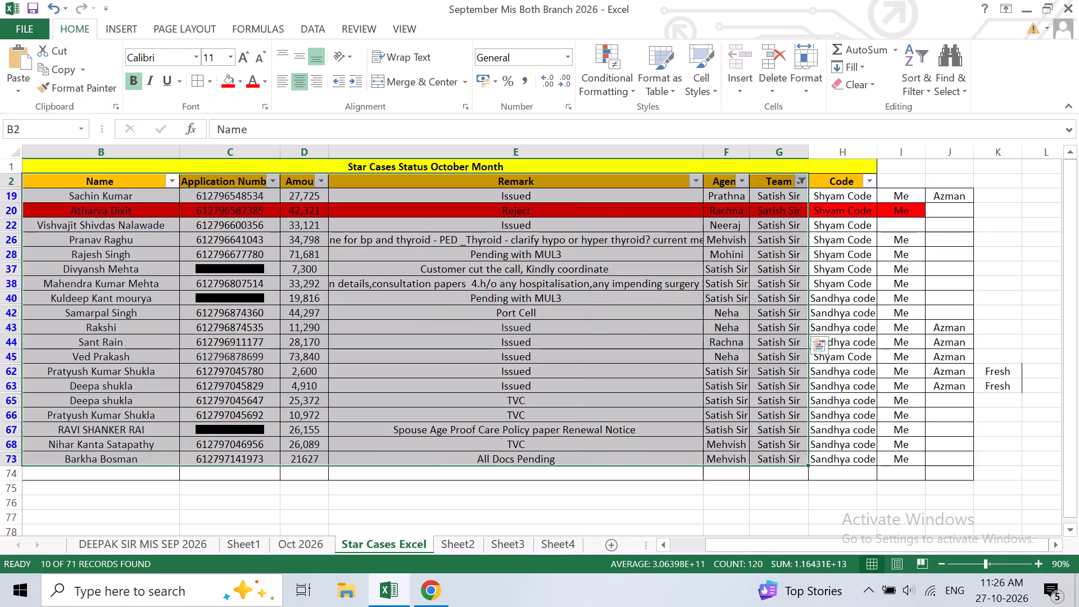
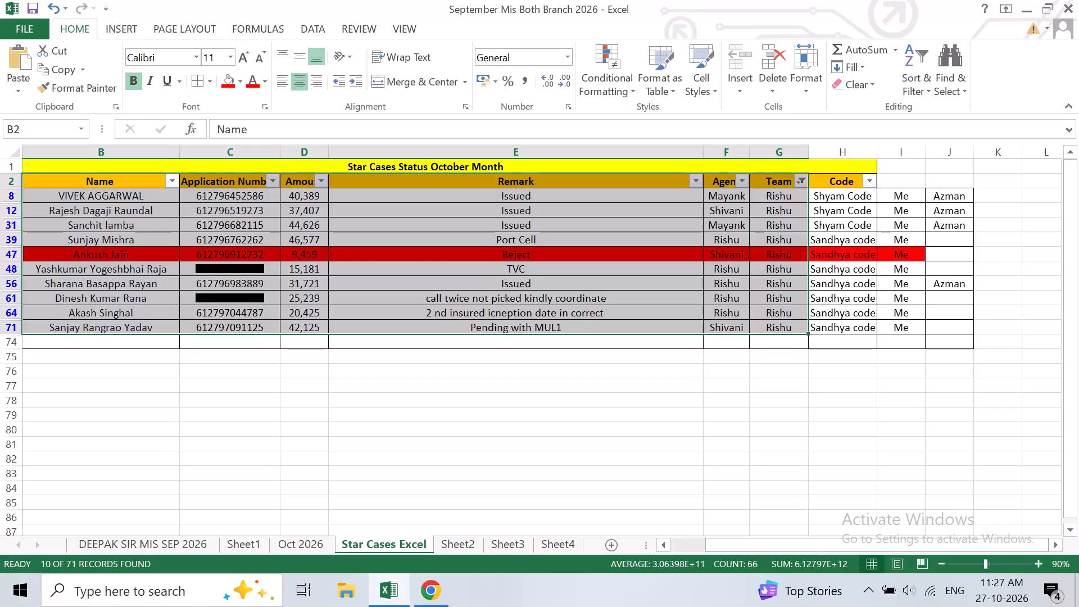
Clear the range selection on the Rishu team cases and switch to the Chrome browser window.
{"action": "left_click", "coordinate": [371, 314]}
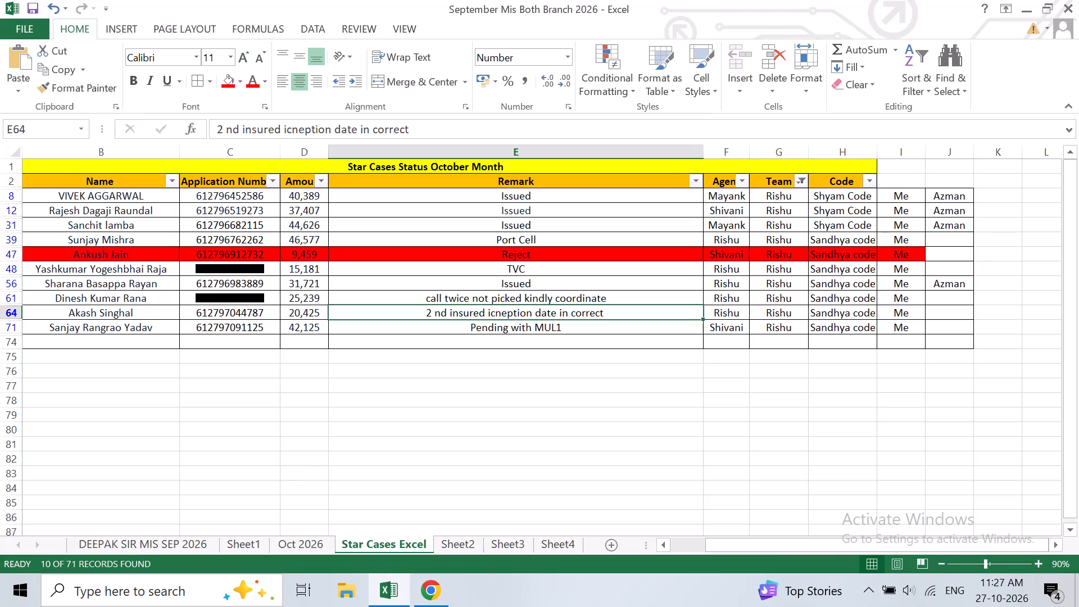
{"action": "left_click", "coordinate": [411, 593]}
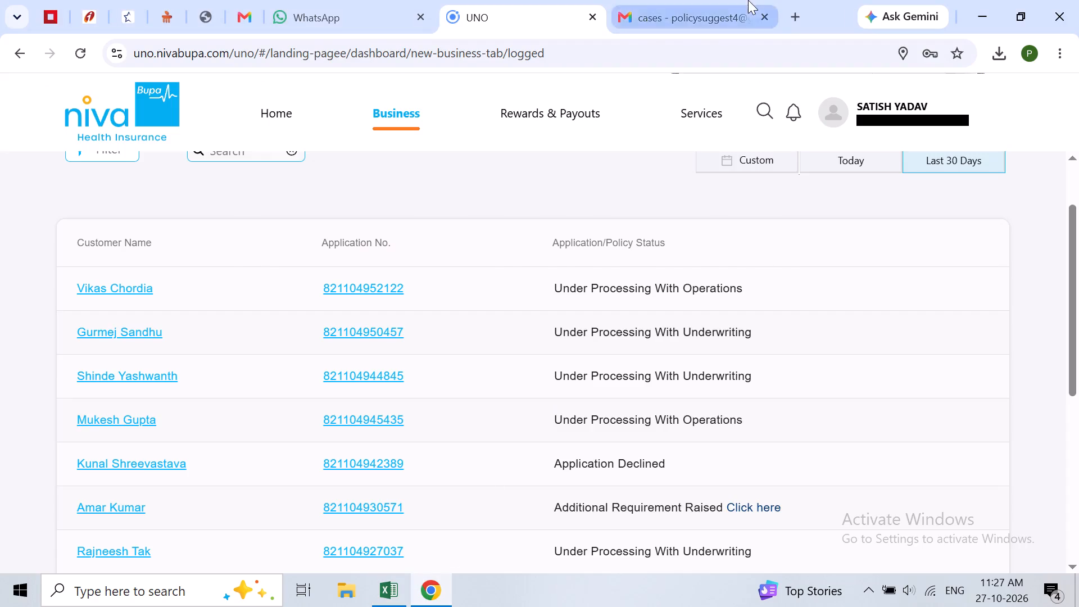
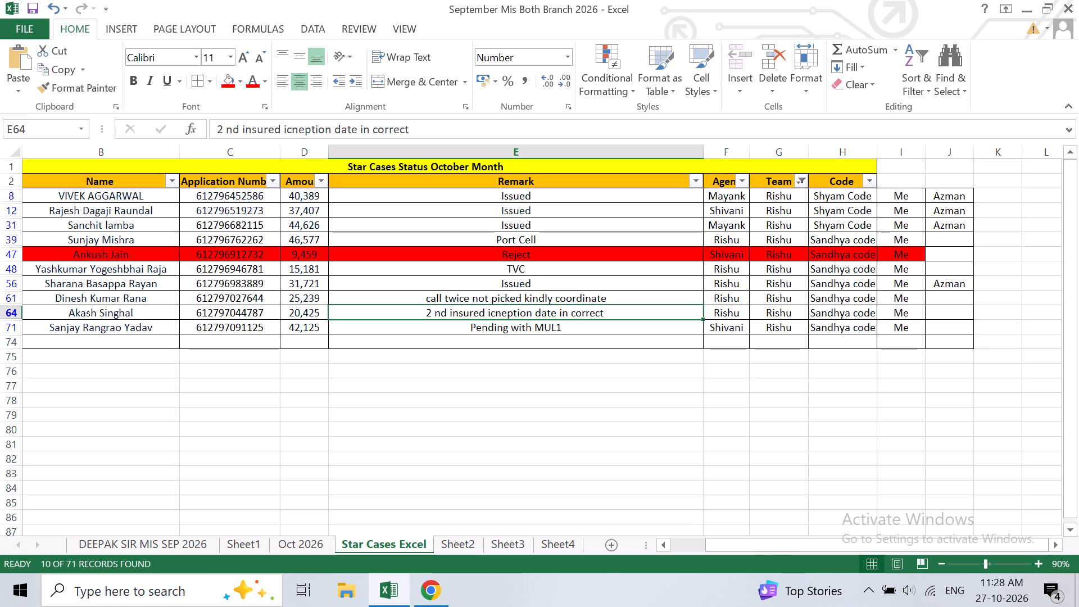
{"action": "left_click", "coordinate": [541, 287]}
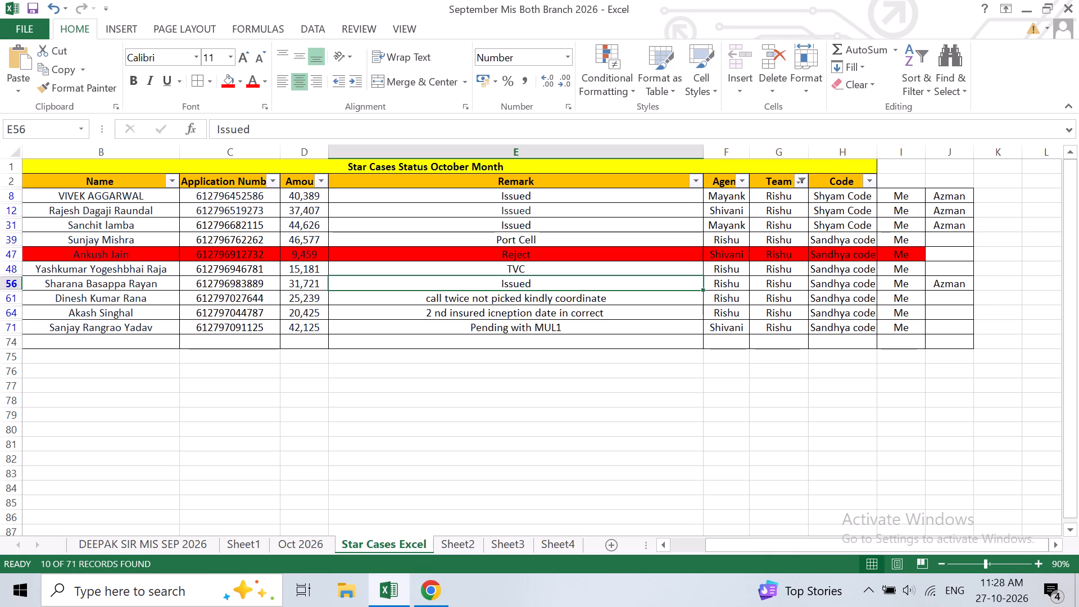
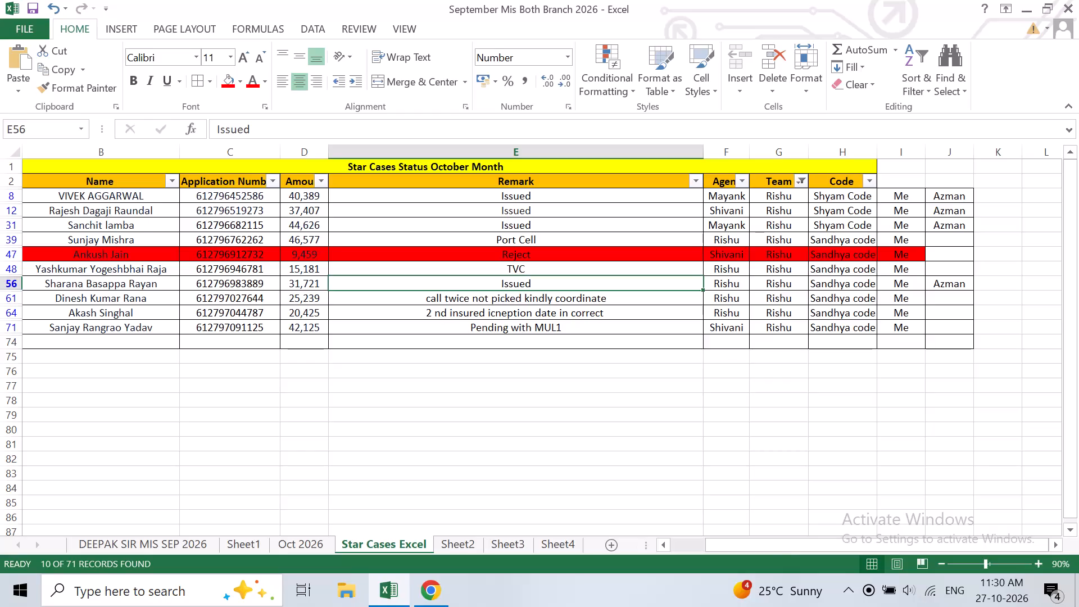
Examine the application number, remark and agent of the Rishu team case in row 64 of the Star Cases Excel sheet.
{"action": "left_click", "coordinate": [250, 319]}
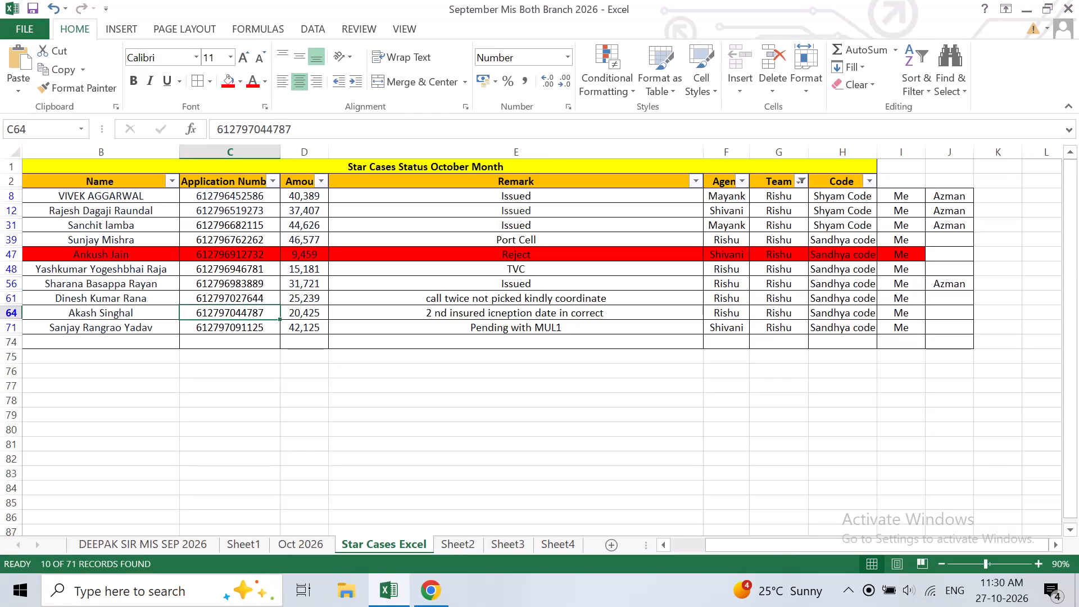
{"action": "left_click", "coordinate": [631, 321]}
{"action": "left_click", "coordinate": [691, 321]}
{"action": "left_click", "coordinate": [741, 306]}
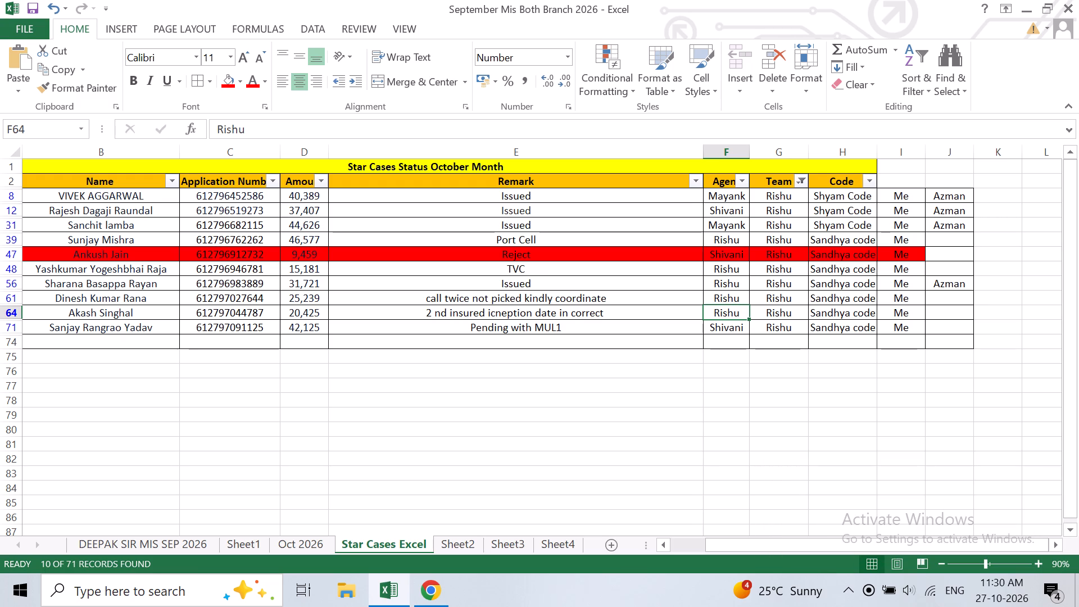
{"action": "left_click", "coordinate": [364, 310]}
{"action": "left_click", "coordinate": [229, 318]}
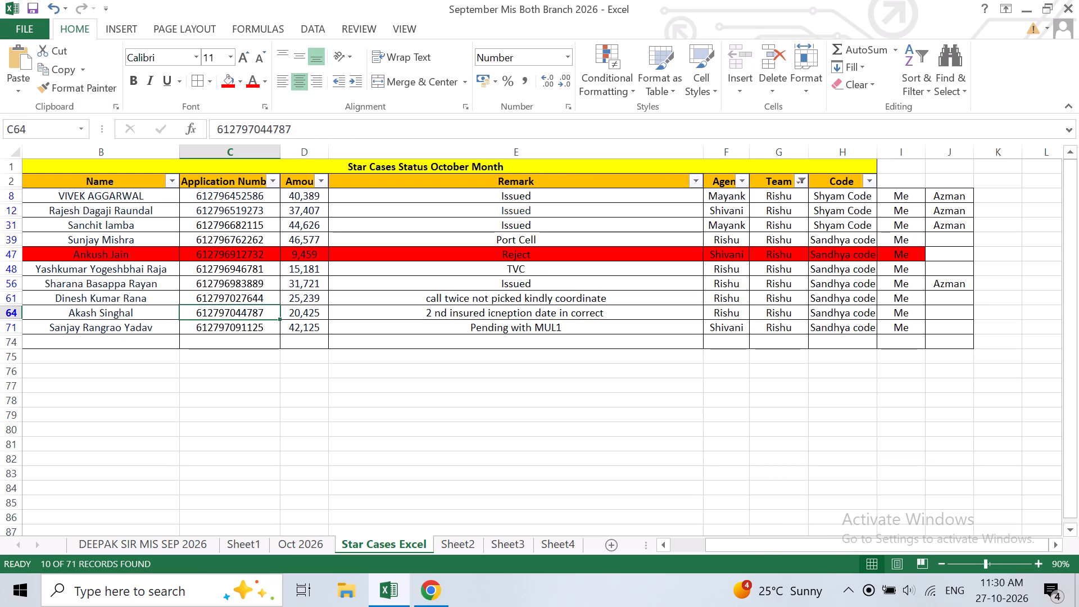
Open the Oct 2026 sheet and look over its customer, premium and status entries.
{"action": "left_click", "coordinate": [310, 553]}
{"action": "left_click", "coordinate": [148, 218]}
{"action": "left_click", "coordinate": [270, 403]}
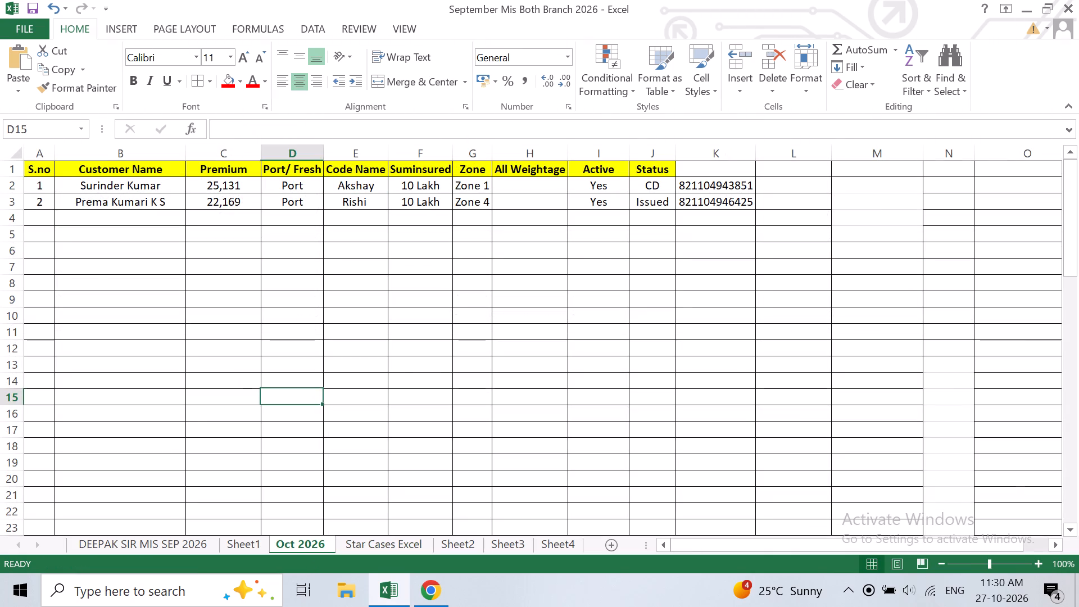
{"action": "left_click", "coordinate": [830, 378]}
{"action": "left_click_drag", "start_coordinate": [692, 282], "coordinate": [435, 557]}
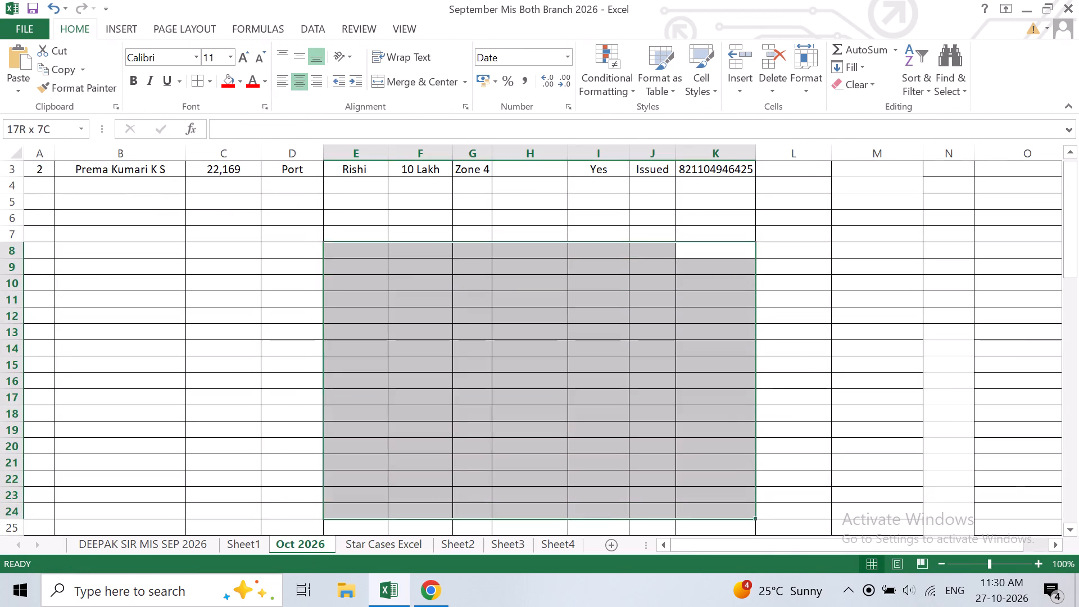
{"action": "left_click_drag", "start_coordinate": [435, 557], "coordinate": [369, 356]}
{"action": "scroll", "coordinate": [341, 364], "scroll_direction": "up", "scroll_amount": 4}
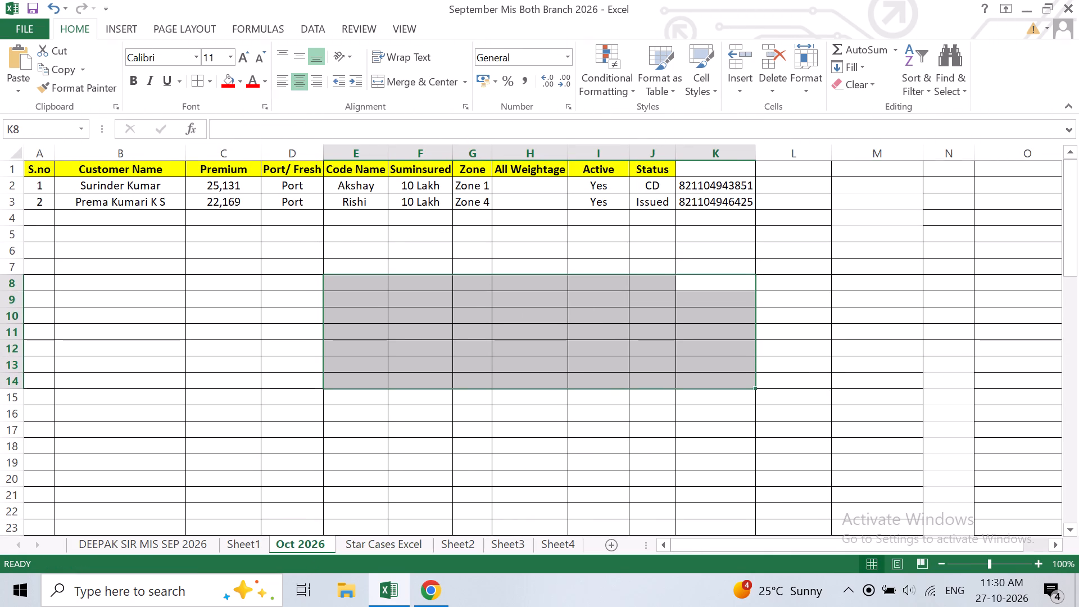
{"action": "left_click", "coordinate": [471, 212]}
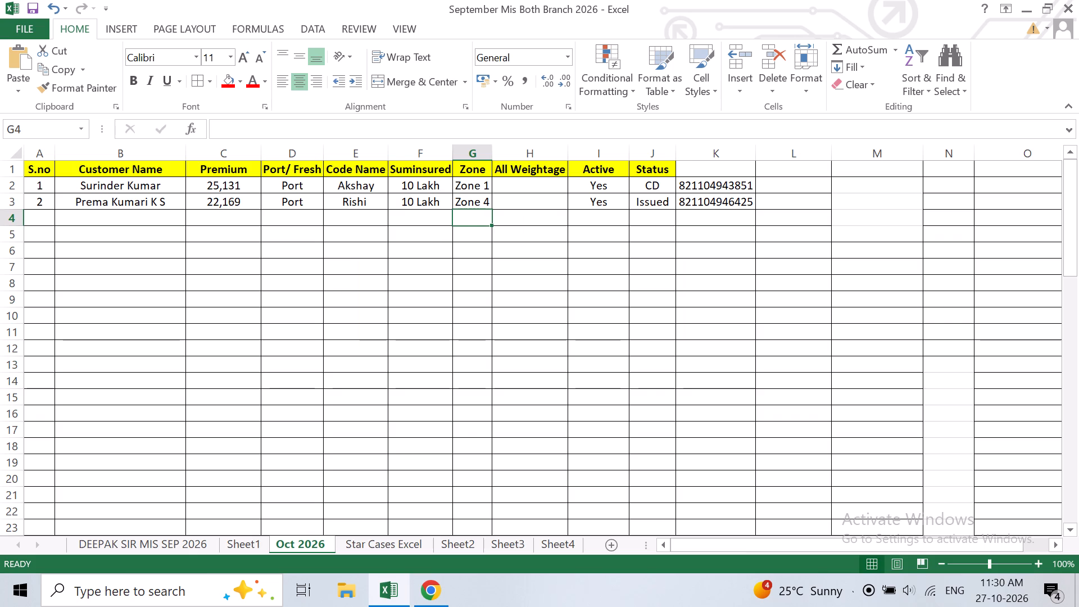
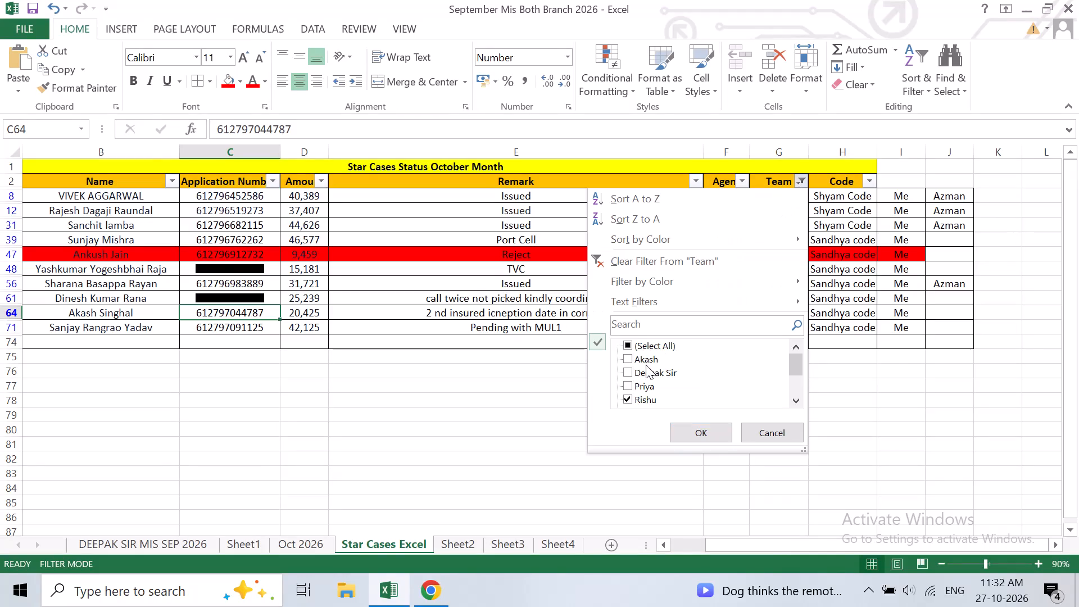
Change the Team column filter so that only the Satish Sir team's cases are shown.
{"action": "left_click", "coordinate": [634, 341]}
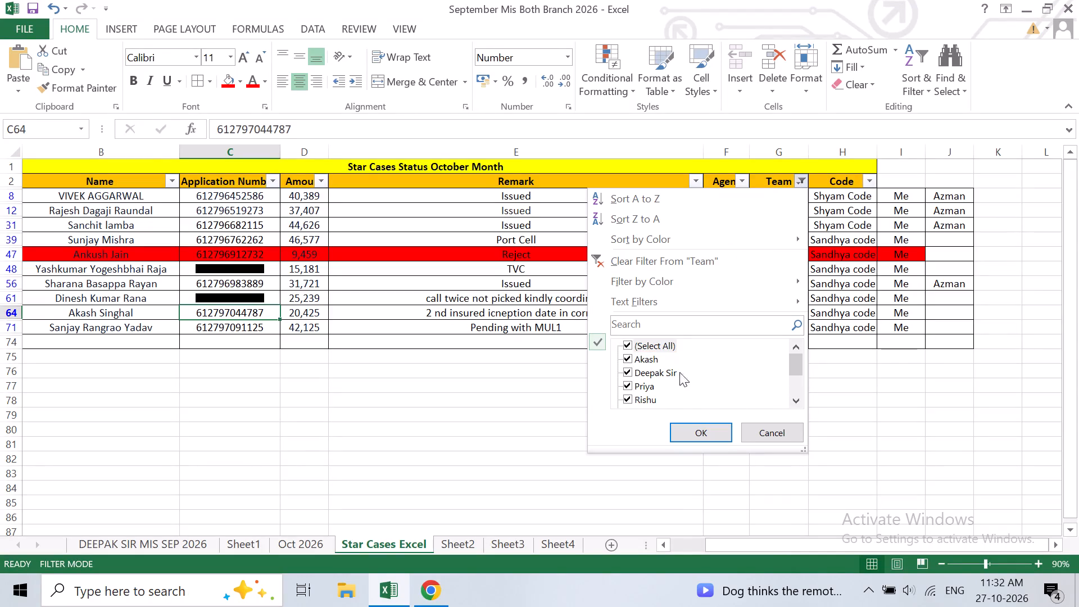
{"action": "left_click", "coordinate": [631, 347]}
{"action": "triple_click", "coordinate": [801, 401]}
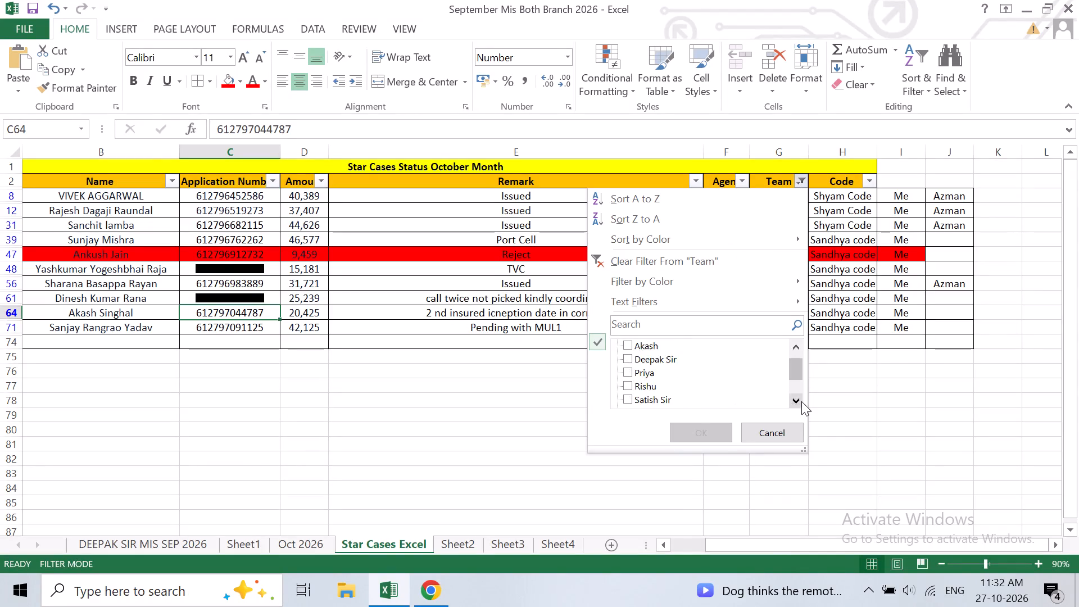
{"action": "left_click", "coordinate": [632, 371]}
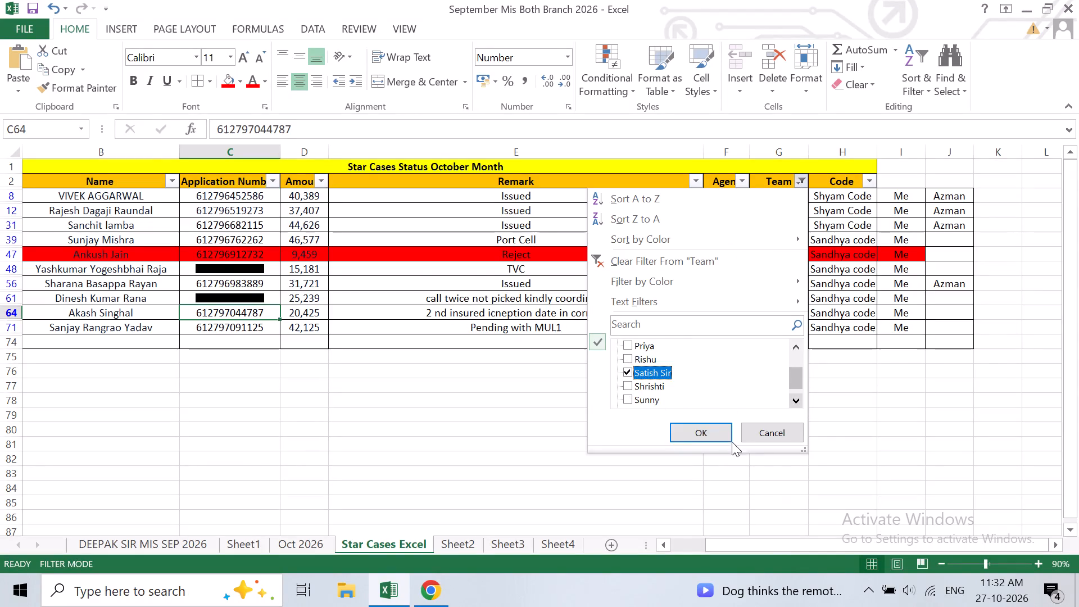
{"action": "left_click", "coordinate": [713, 432]}
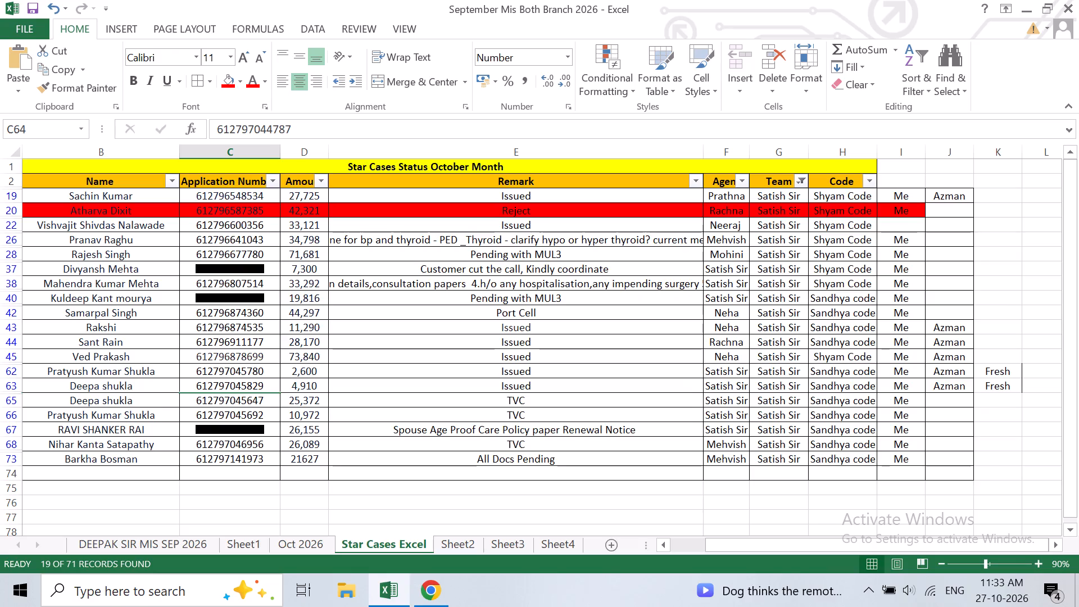
Set the agent of the Satish Sir team case in row 67 to Rachna and save the workbook.
{"action": "left_click", "coordinate": [717, 424]}
{"action": "type", "text": "Ra"}
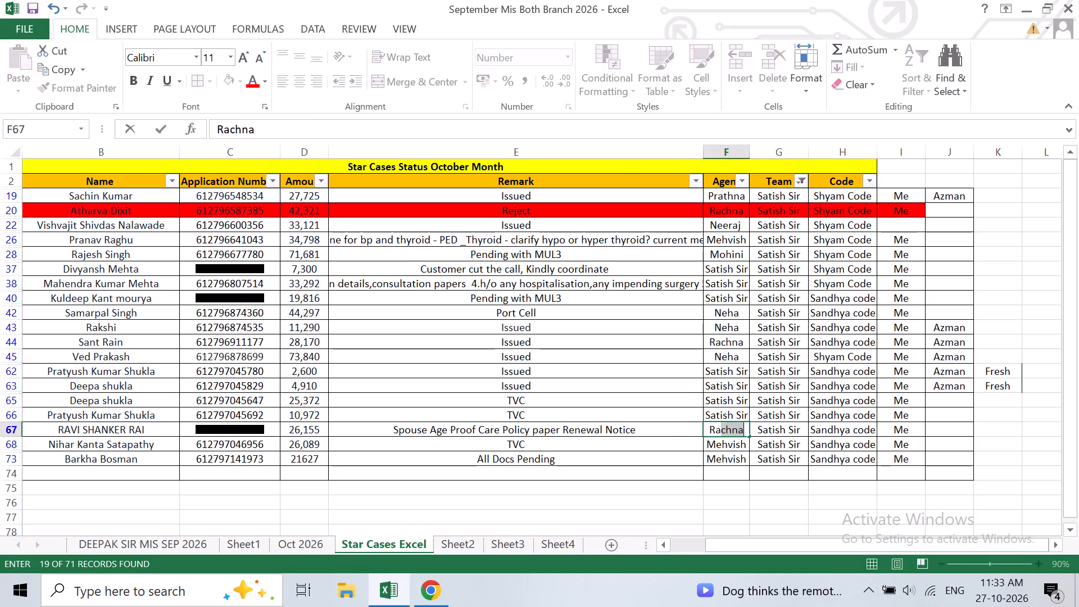
{"action": "key", "text": "Return"}
{"action": "key", "text": "ctrl+s"}
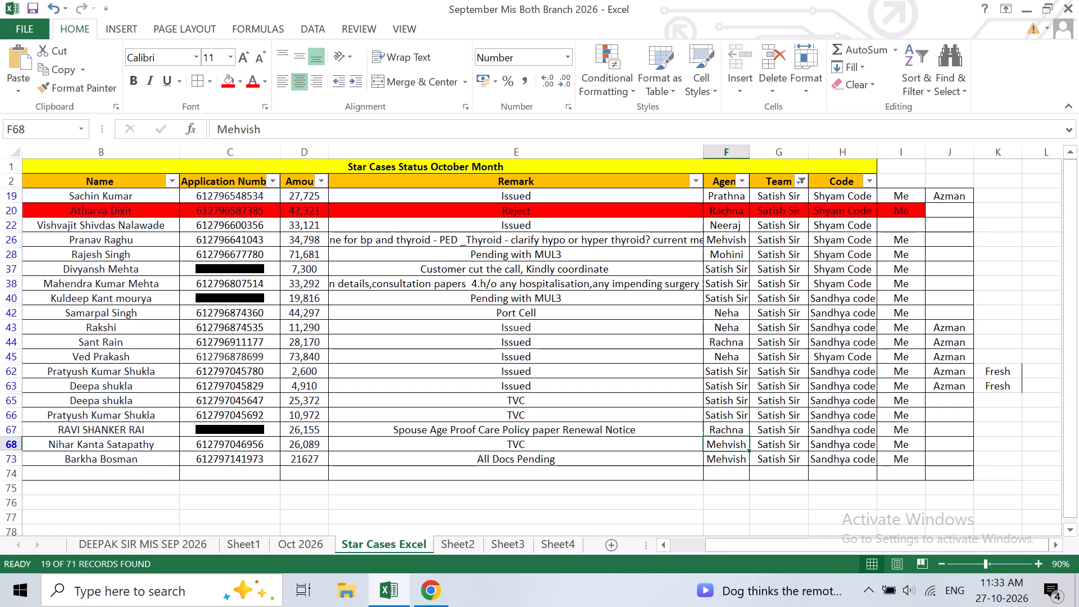
{"action": "key", "text": "ctrl+s"}
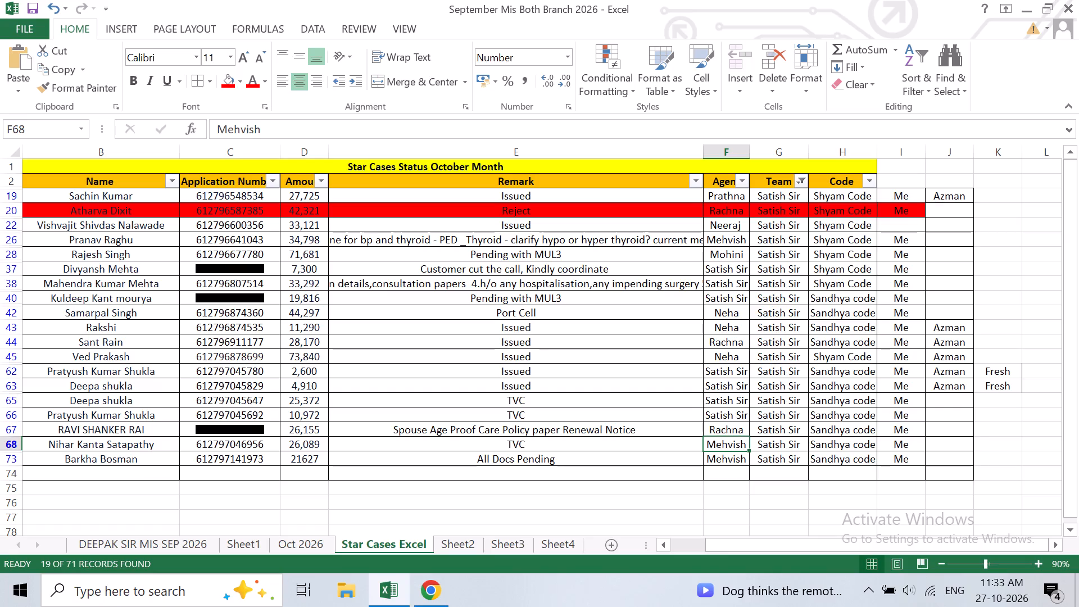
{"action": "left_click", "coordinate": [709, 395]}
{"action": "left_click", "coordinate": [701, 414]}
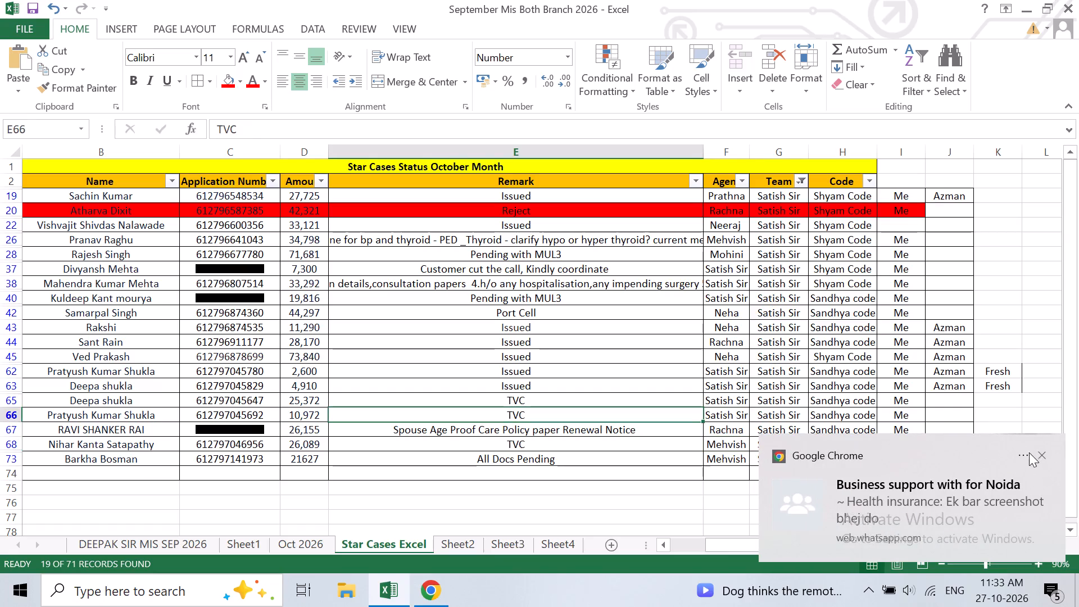
Dismiss the incoming chat notification covering the sheet.
{"action": "left_click", "coordinate": [1037, 452]}
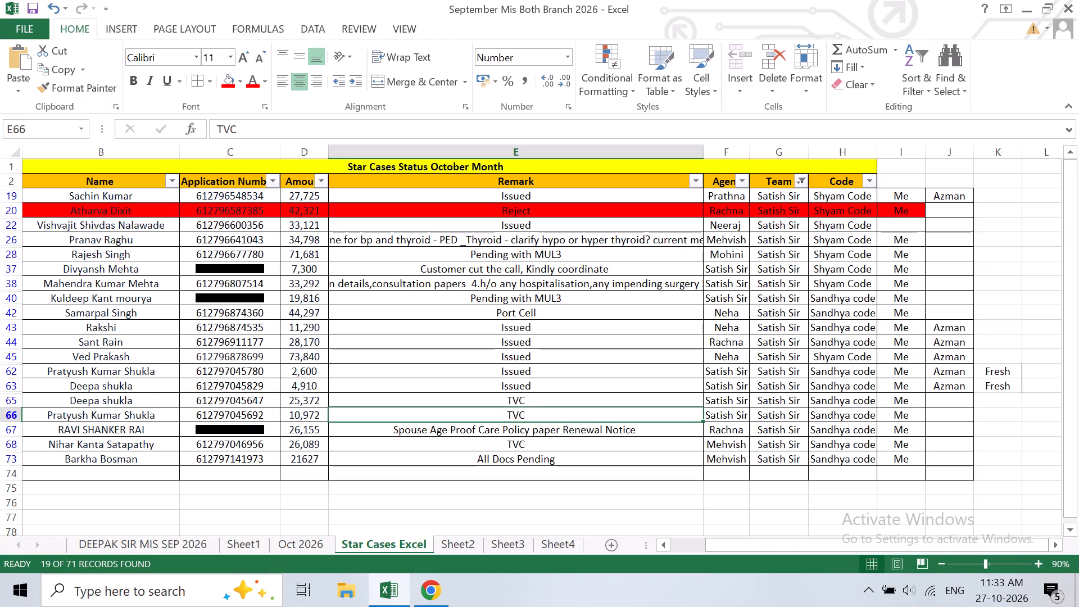
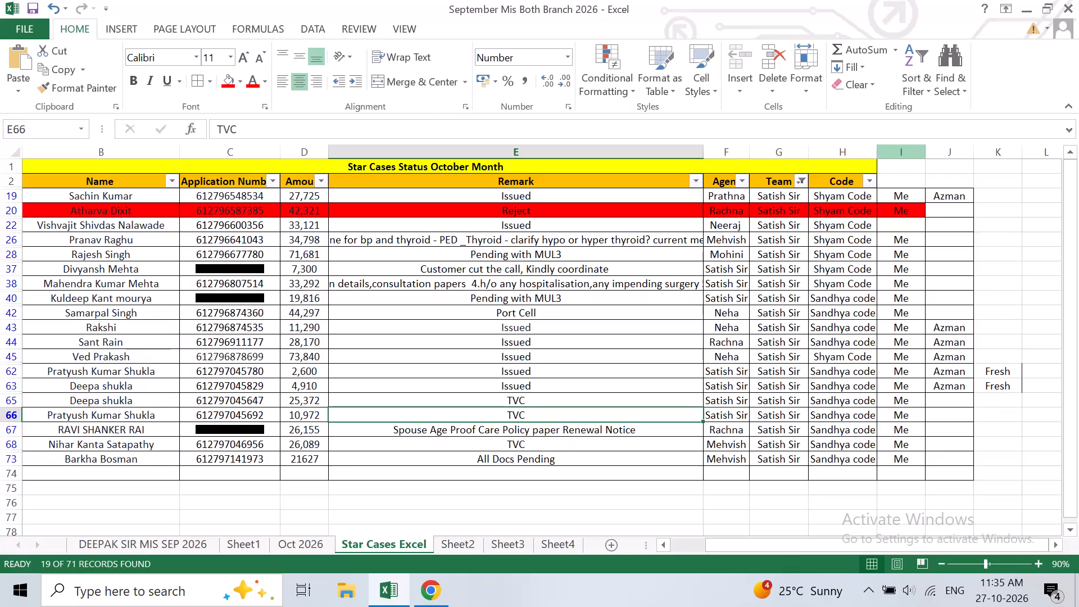
Filter the Team column of the October Star cases sheet to only Rishu's team.
{"action": "left_click", "coordinate": [803, 175]}
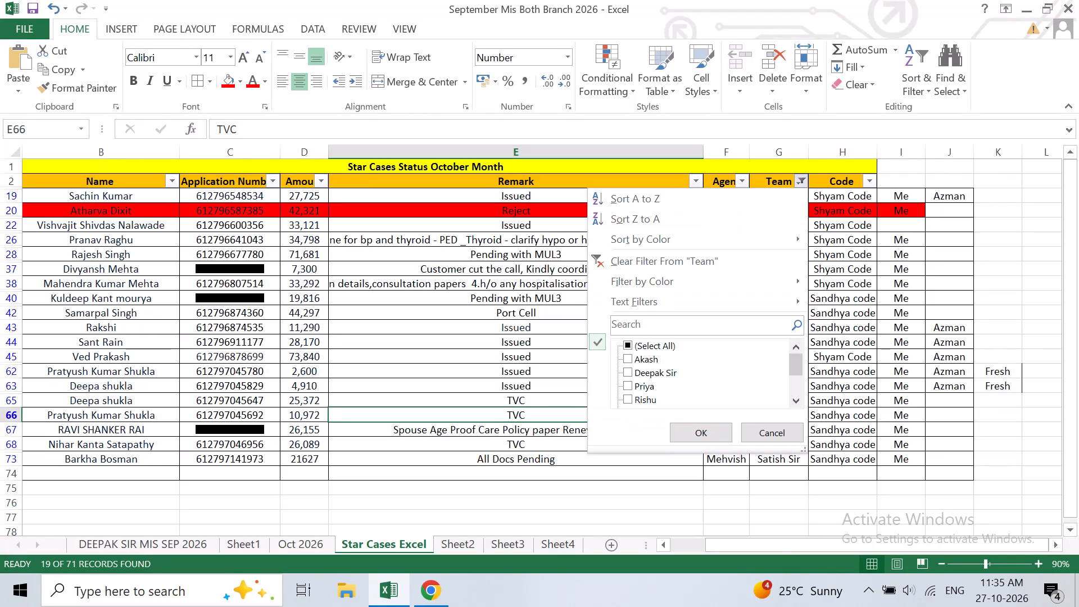
{"action": "left_click", "coordinate": [623, 345]}
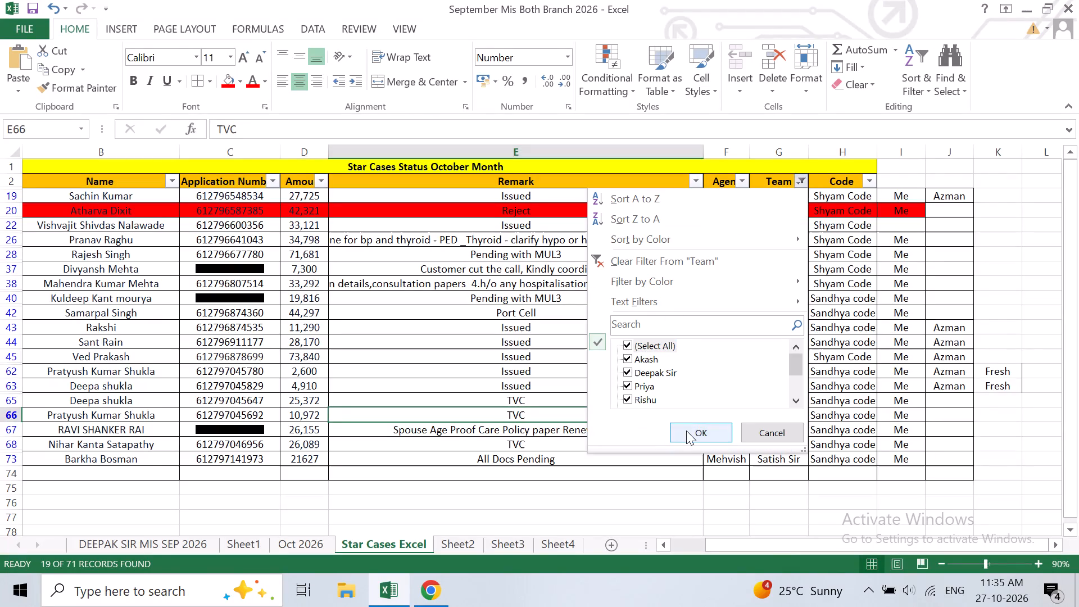
{"action": "left_click", "coordinate": [631, 347]}
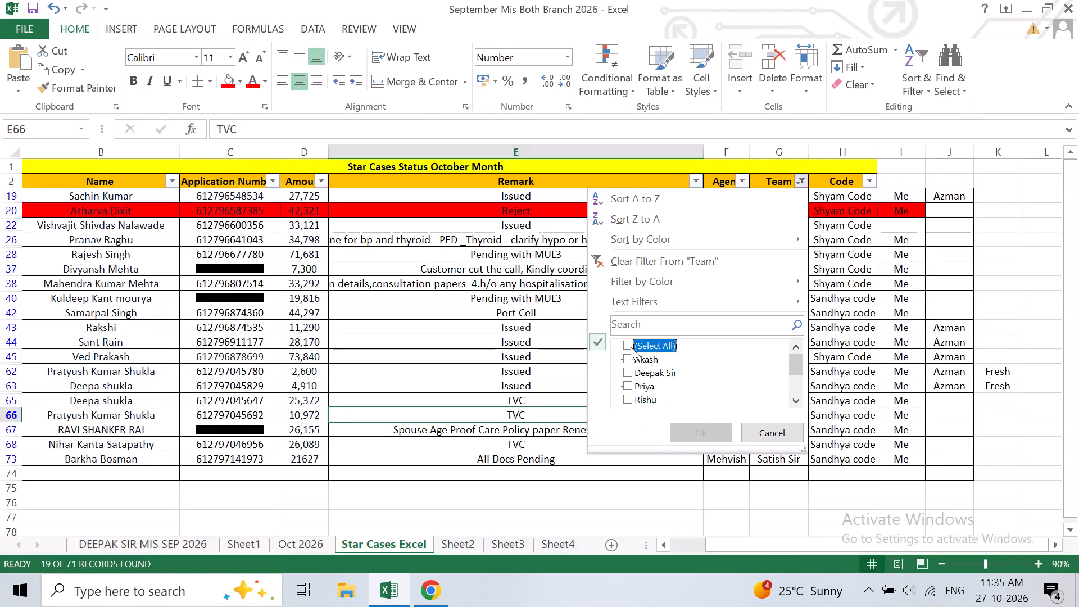
{"action": "left_click", "coordinate": [631, 395]}
{"action": "left_click", "coordinate": [692, 434]}
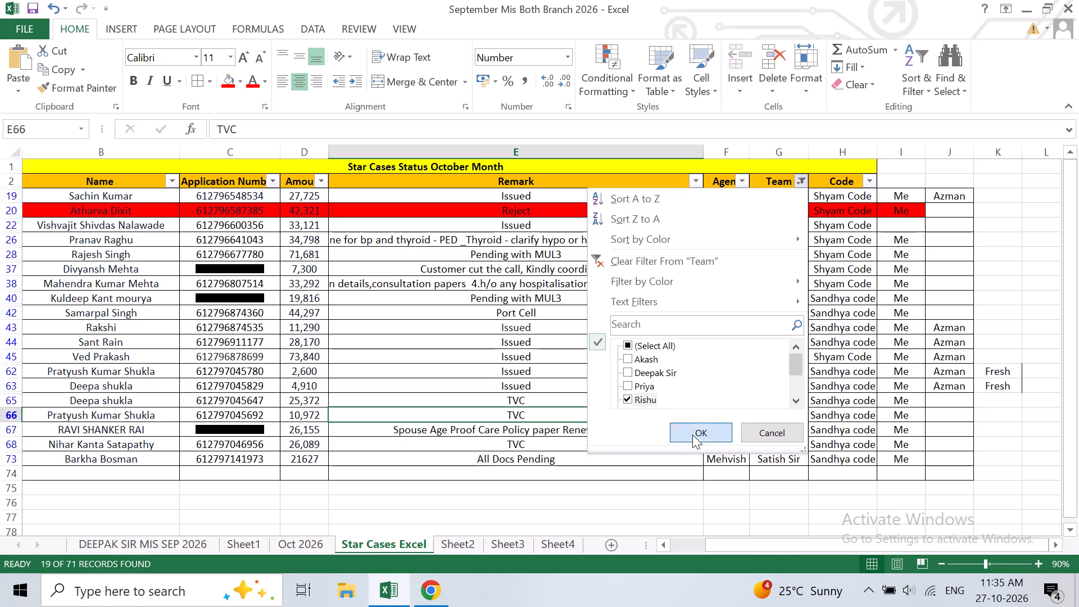
Review the names and remarks of the Rishu team's most recent cases in rows 61 to 71.
{"action": "left_click", "coordinate": [455, 315]}
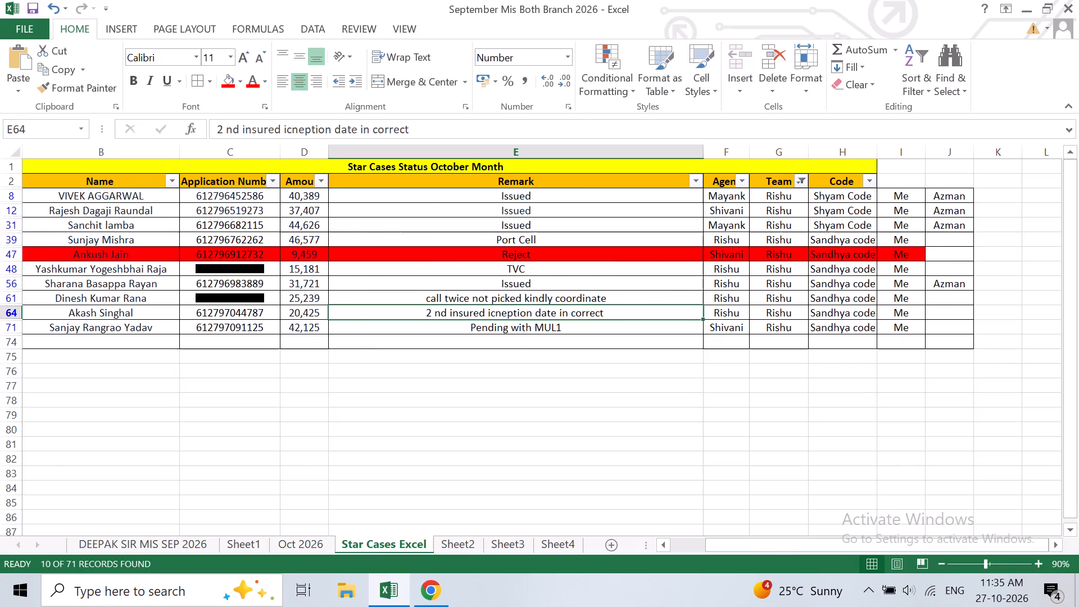
{"action": "scroll", "coordinate": [455, 315], "scroll_direction": "right", "scroll_amount": 2}
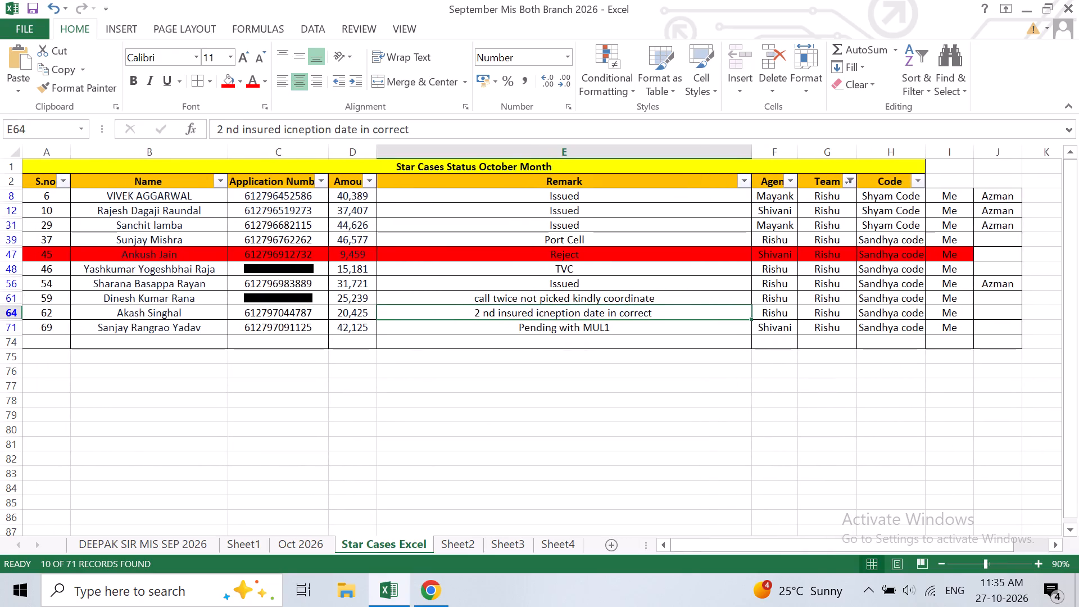
{"action": "left_click", "coordinate": [115, 329]}
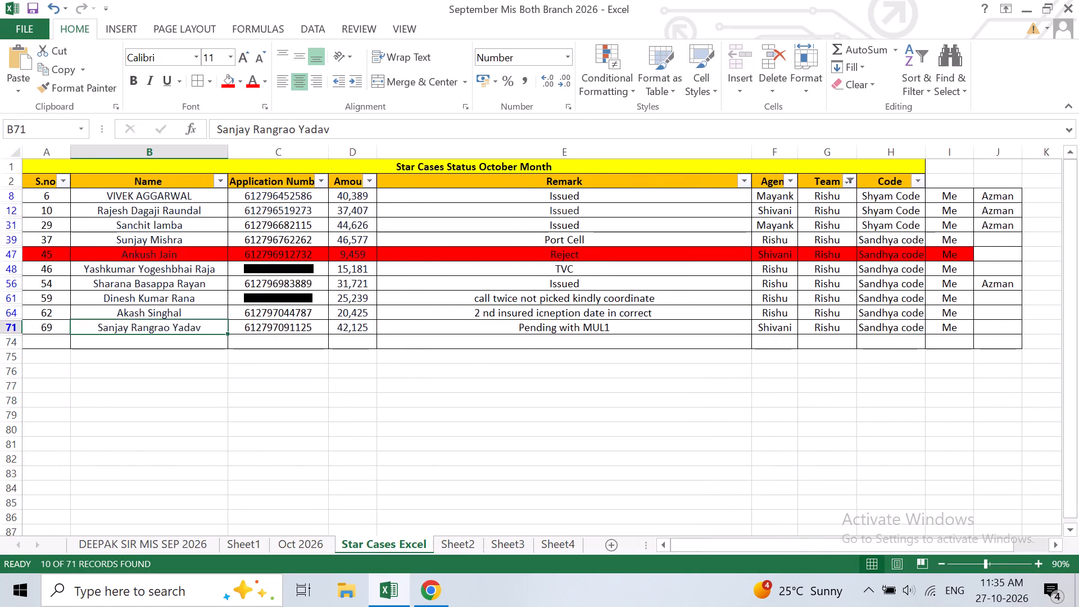
{"action": "left_click", "coordinate": [115, 300]}
{"action": "left_click", "coordinate": [117, 312]}
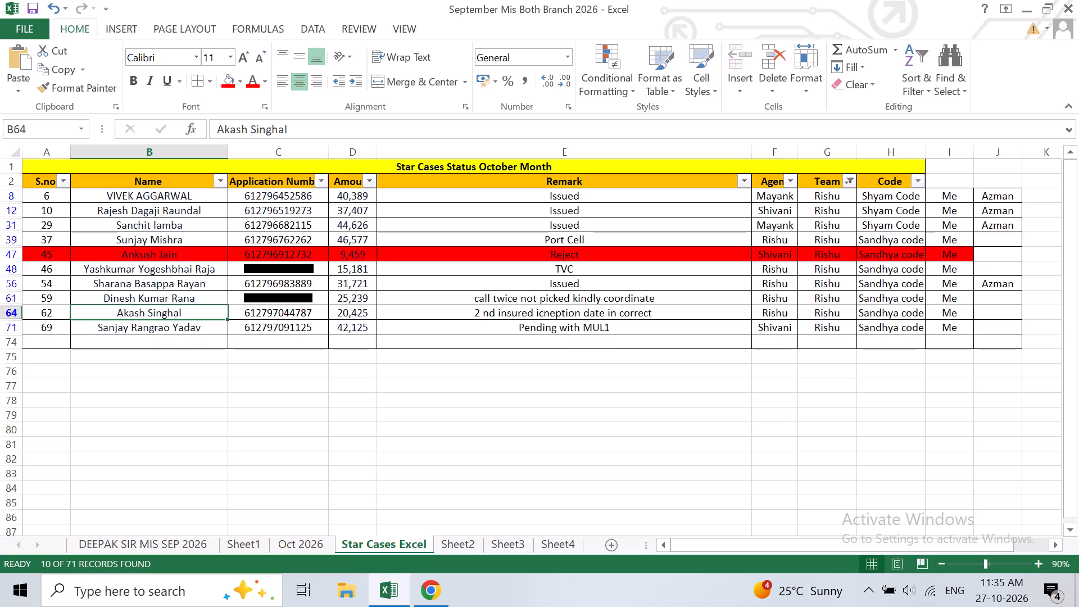
{"action": "left_click", "coordinate": [613, 450]}
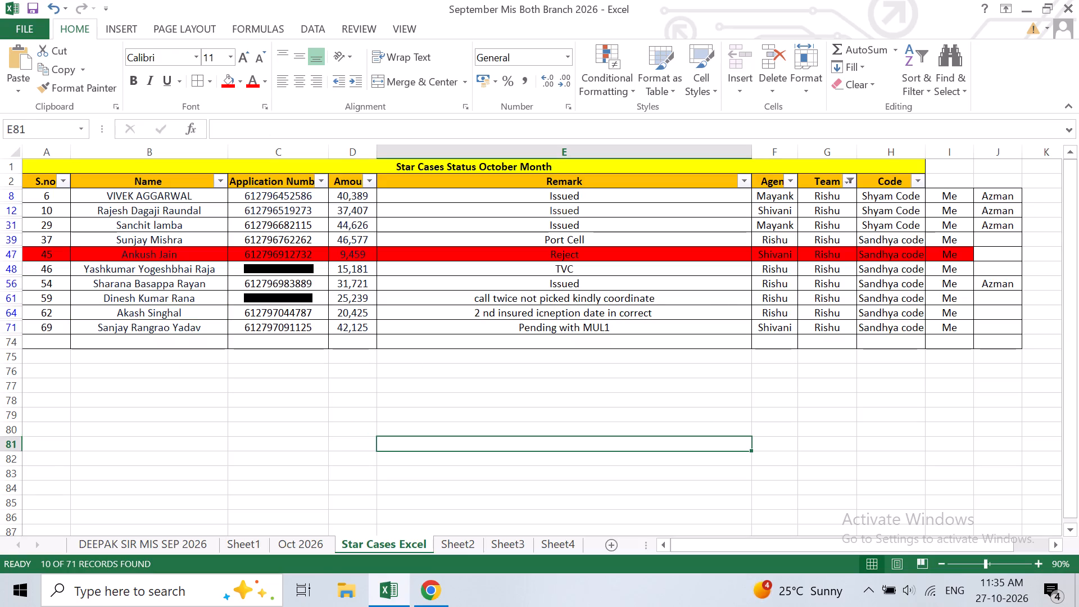
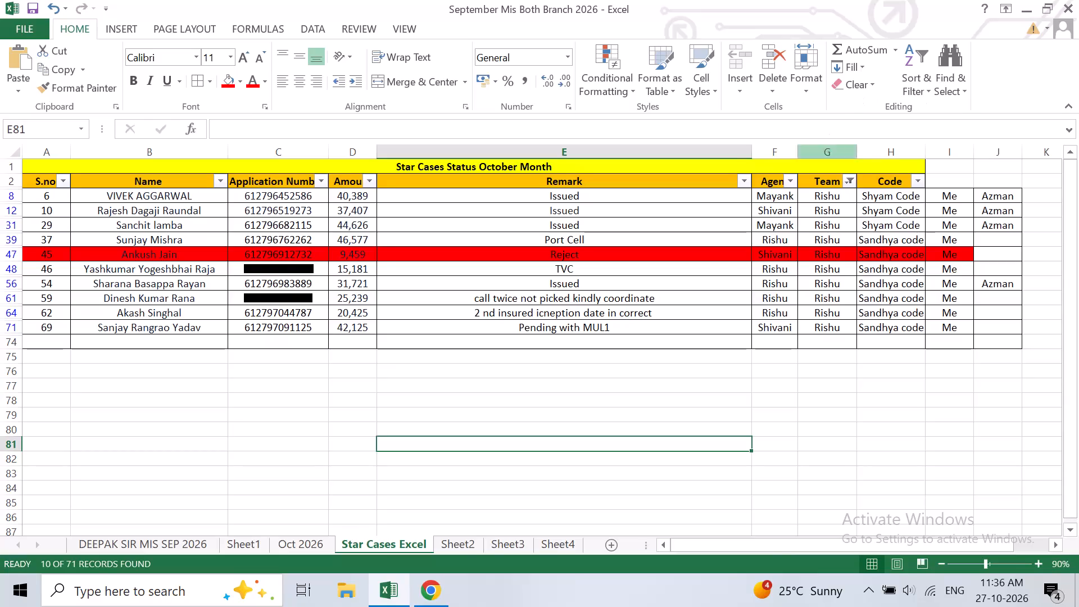
Filter the Team column to only Satish Sir's cases and save the workbook.
{"action": "left_click", "coordinate": [855, 178]}
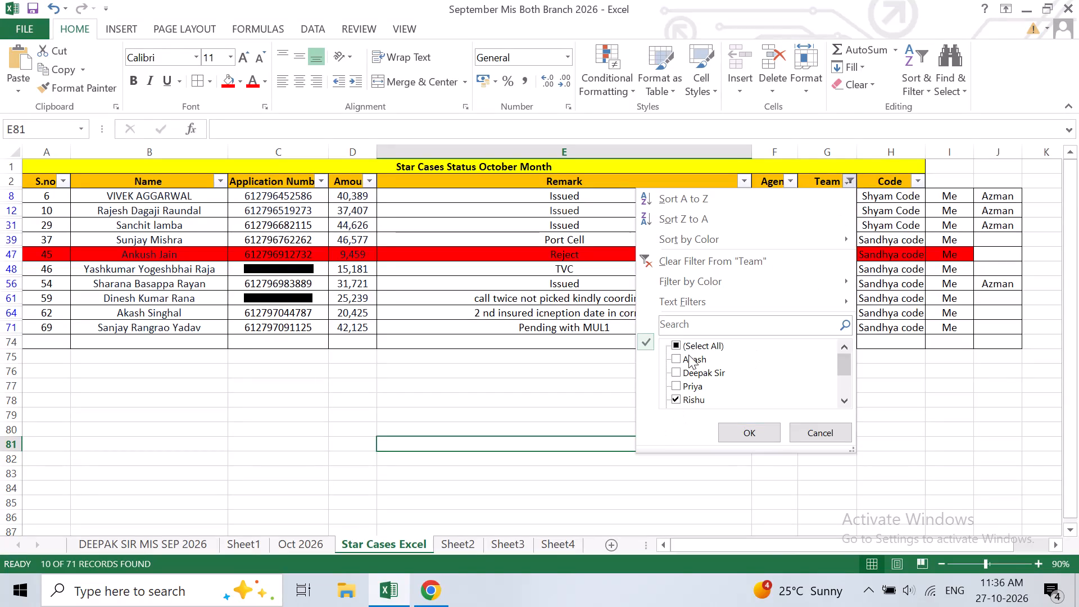
{"action": "double_click", "coordinate": [674, 345]}
{"action": "left_click", "coordinate": [674, 345]}
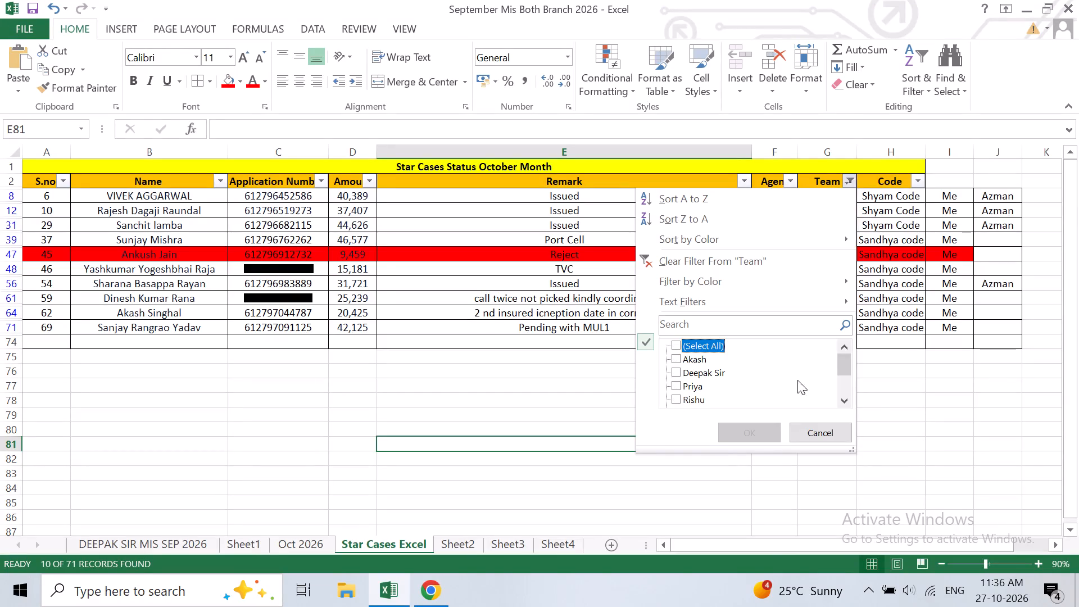
{"action": "triple_click", "coordinate": [844, 402]}
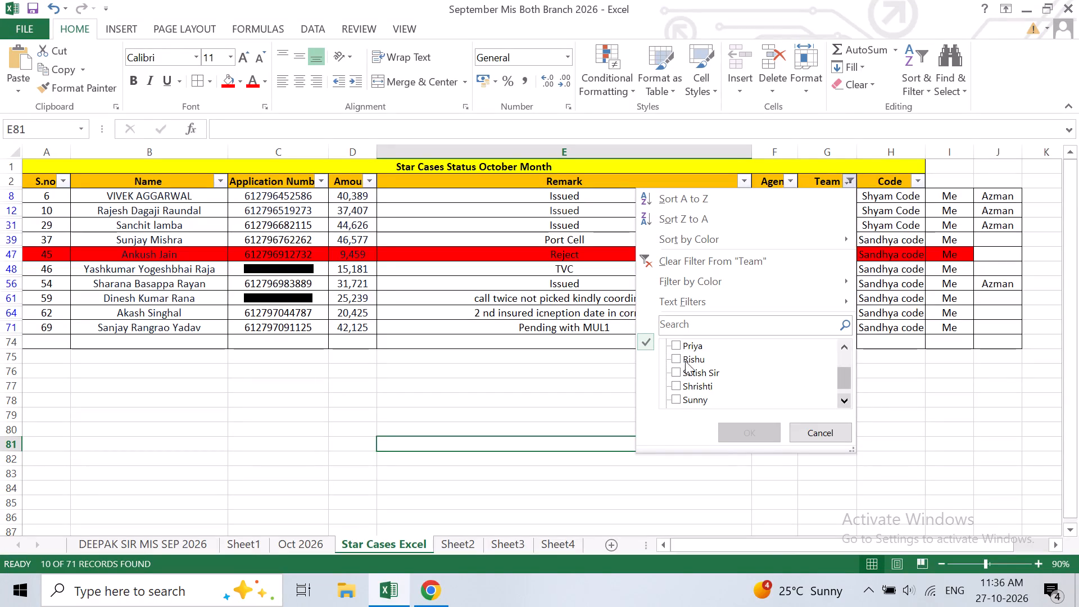
{"action": "left_click", "coordinate": [677, 372]}
{"action": "left_click", "coordinate": [739, 440]}
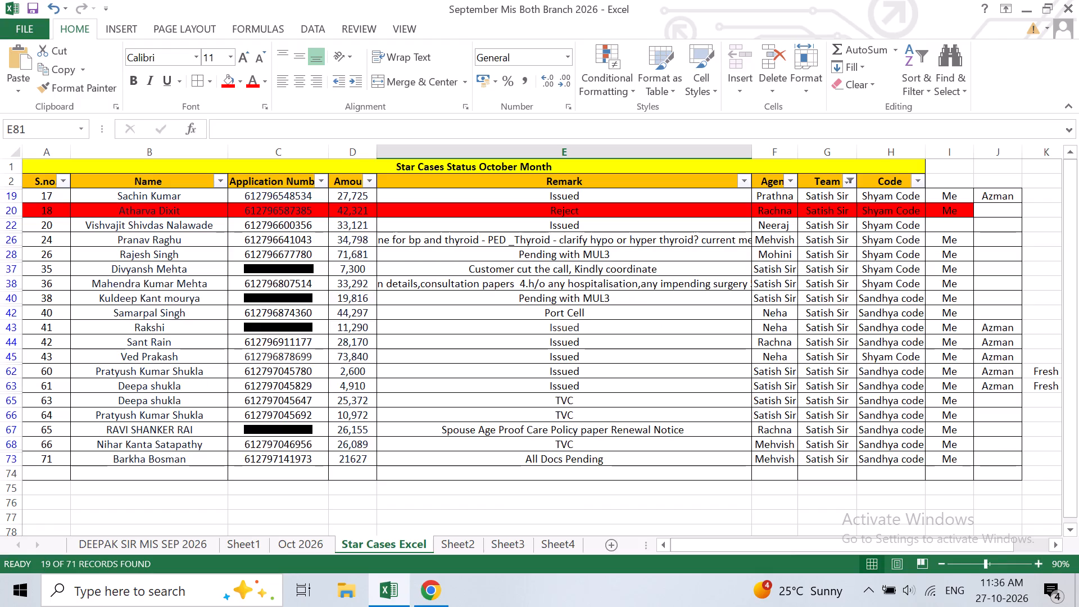
{"action": "key", "text": "ctrl+s"}
{"action": "key", "text": "ctrl+s"}
{"action": "key", "text": "ctrl+s"}
{"action": "key", "text": "ctrl+s"}
{"action": "key", "text": "ctrl+s"}
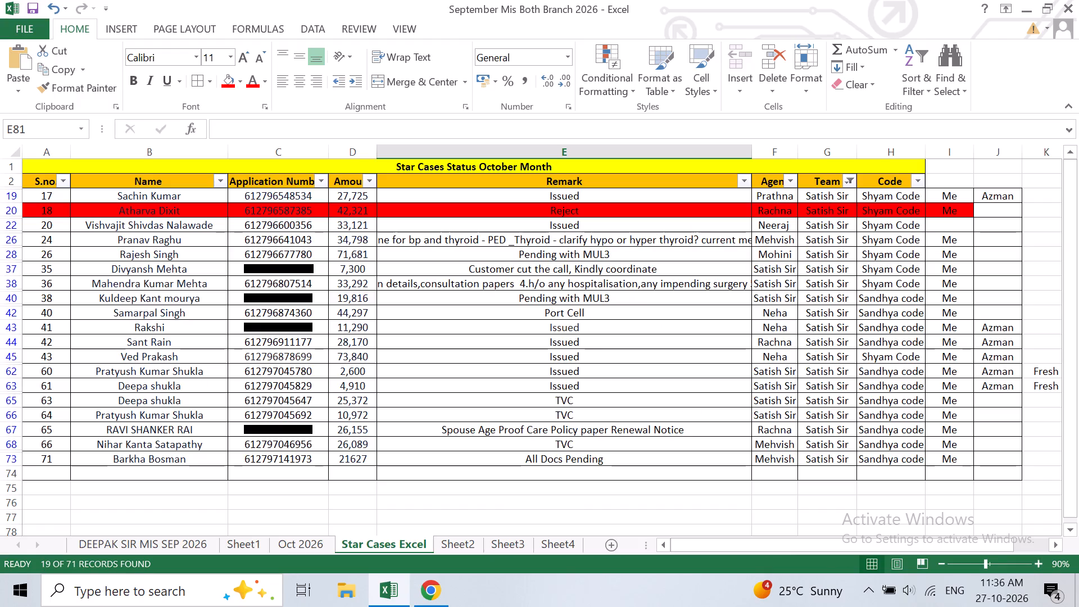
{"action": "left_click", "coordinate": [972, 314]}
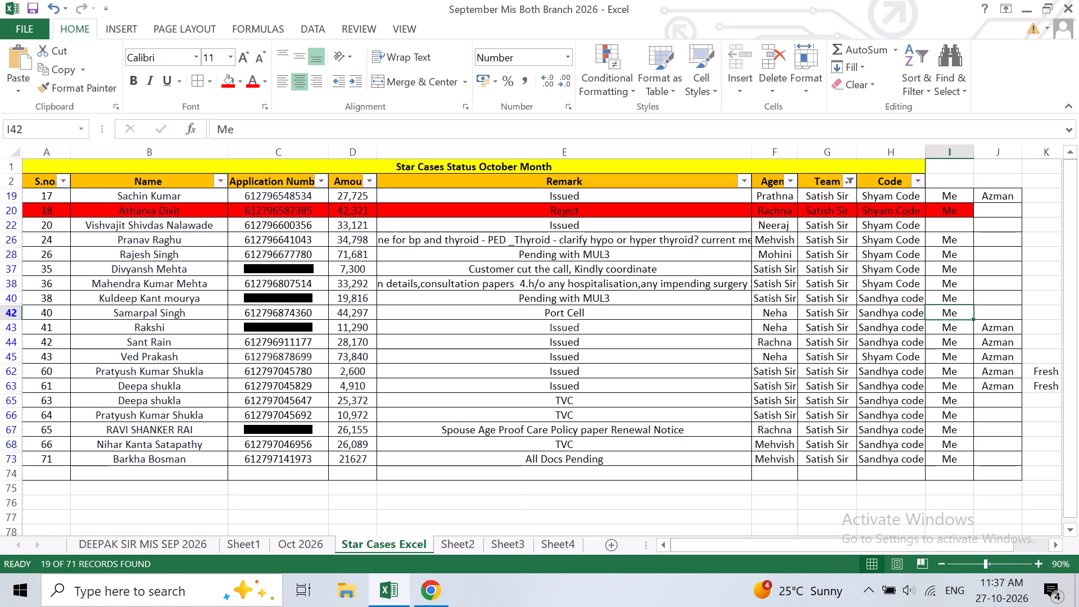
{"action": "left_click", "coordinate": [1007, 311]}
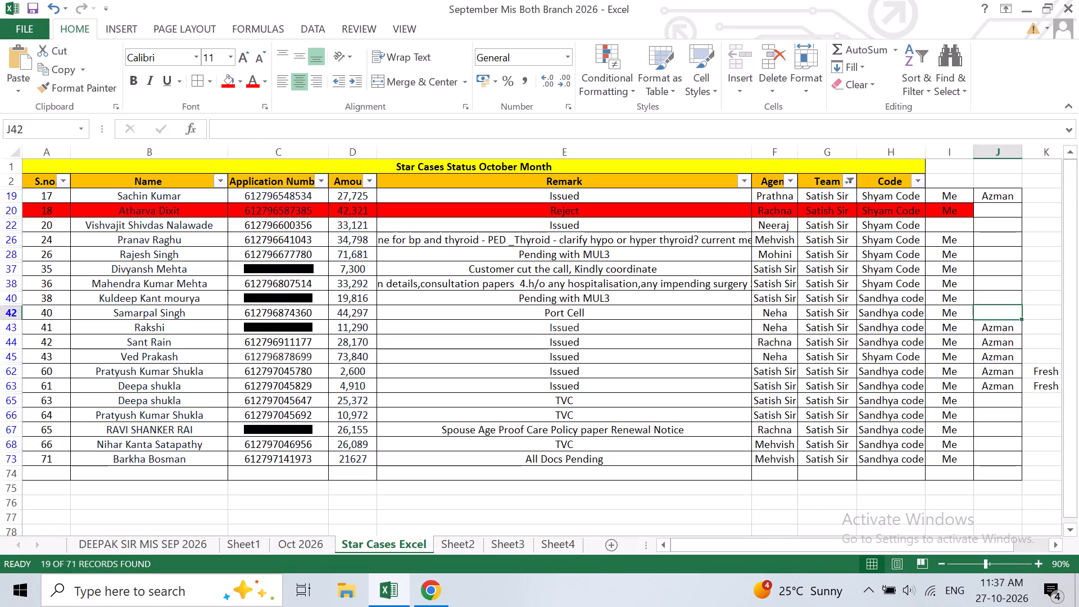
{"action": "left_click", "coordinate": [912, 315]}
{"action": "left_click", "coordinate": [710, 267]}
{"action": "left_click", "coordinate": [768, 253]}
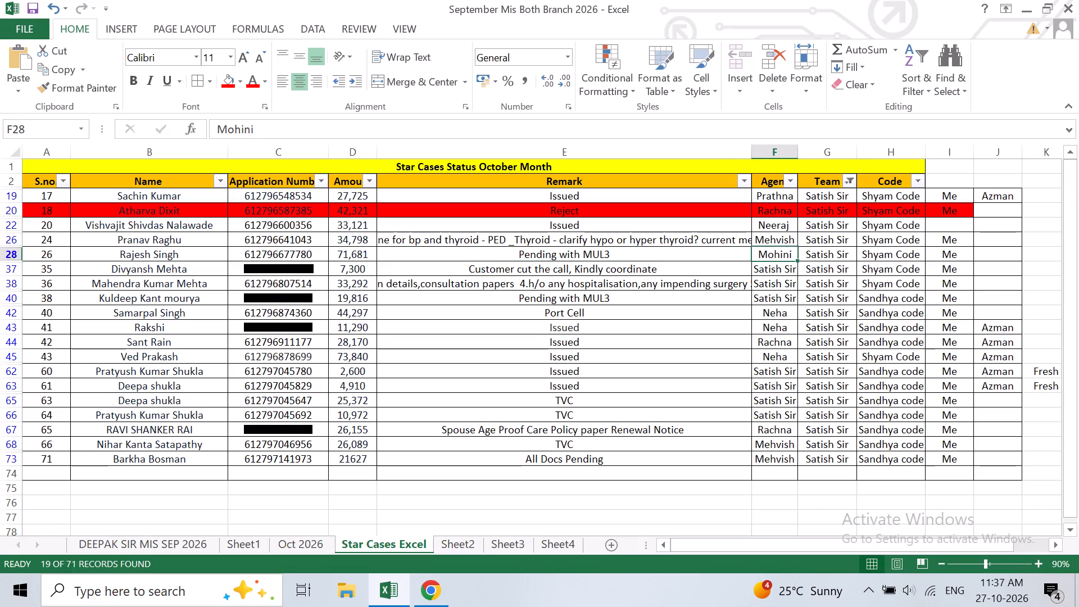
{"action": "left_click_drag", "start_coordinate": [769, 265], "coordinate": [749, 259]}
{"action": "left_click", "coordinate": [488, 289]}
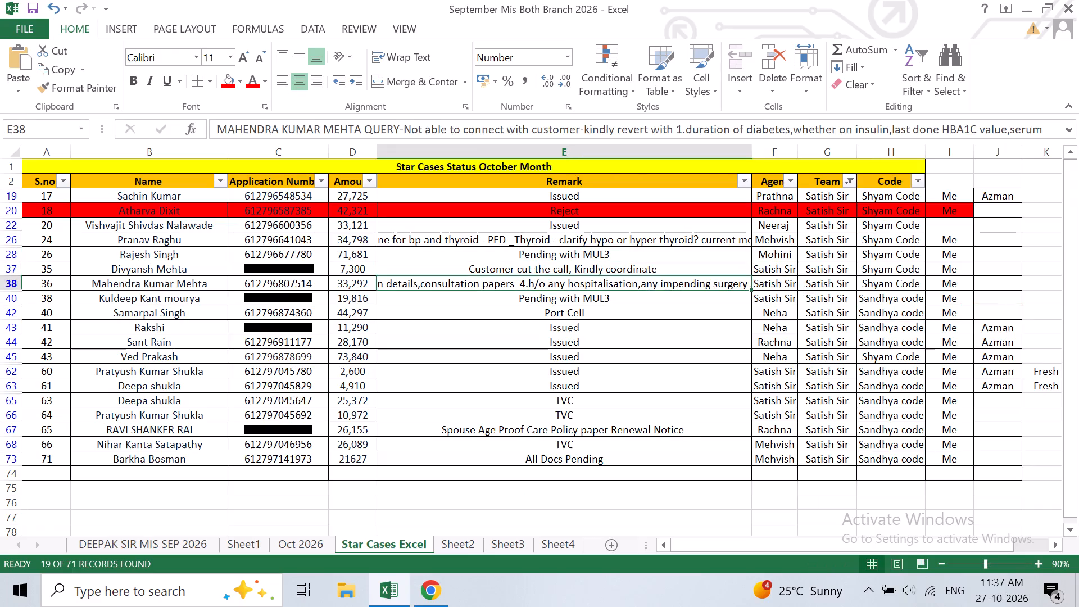
Set the agent to Anshi for Satish Sir's cases in rows 37 and 38, and save the workbook.
{"action": "left_click", "coordinate": [781, 269]}
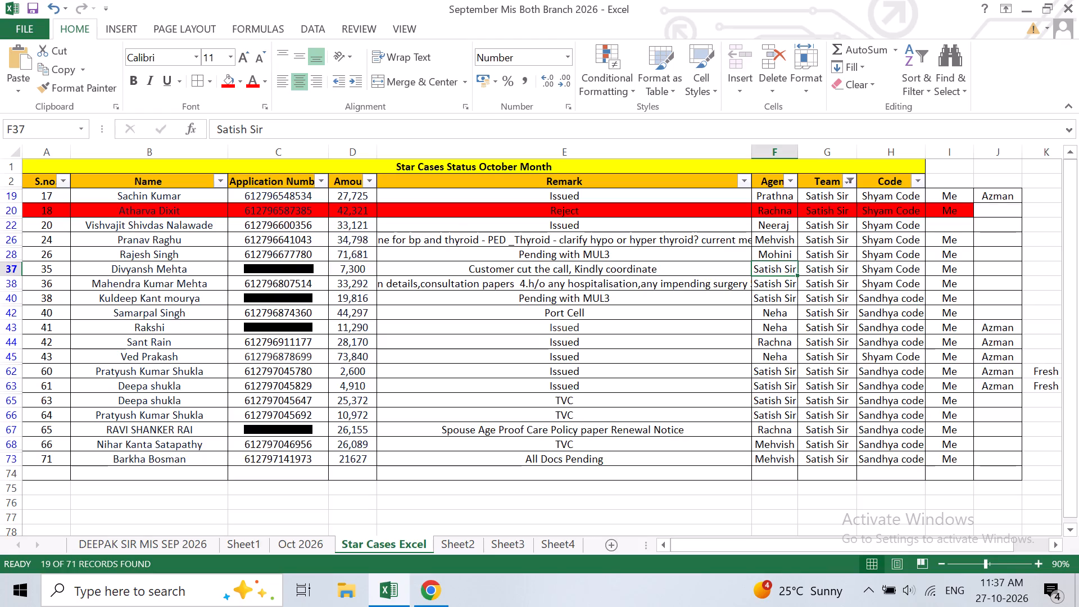
{"action": "type", "text": "An"}
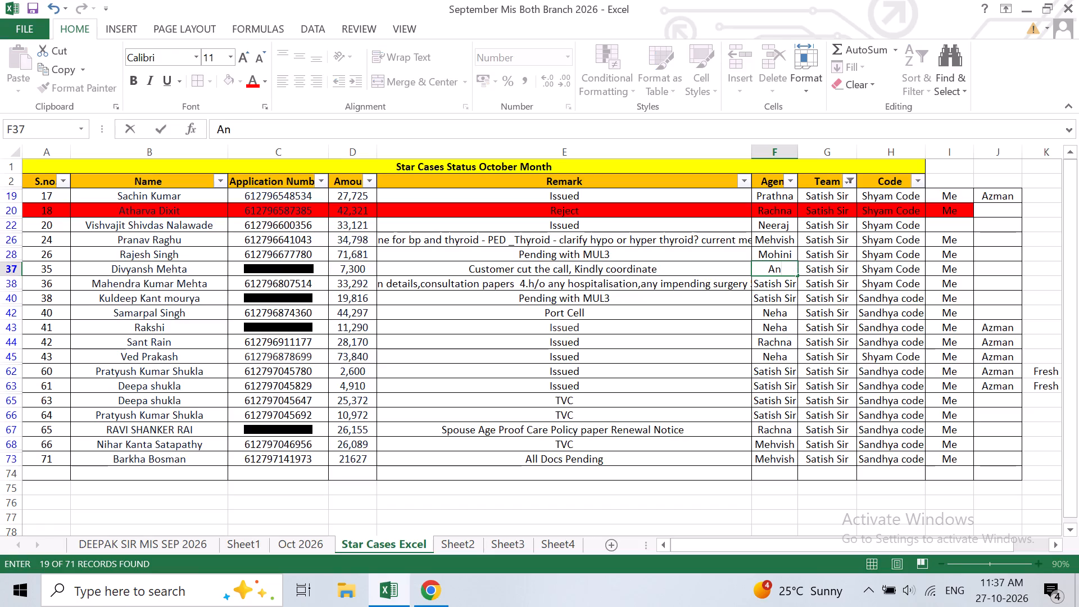
{"action": "type", "text": "shi"}
{"action": "left_click", "coordinate": [673, 314]}
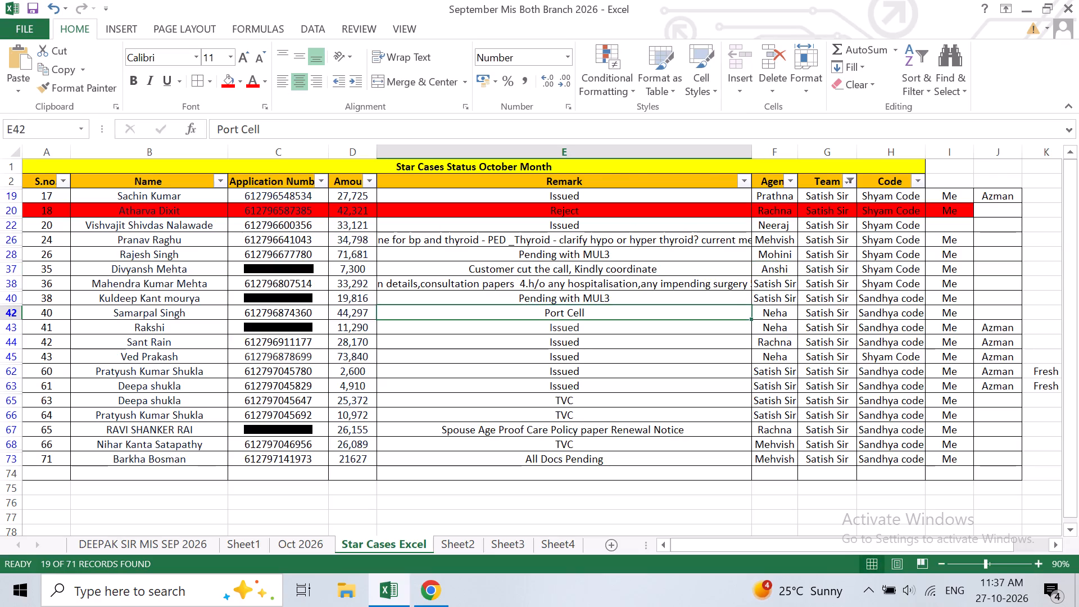
{"action": "left_click", "coordinate": [447, 292]}
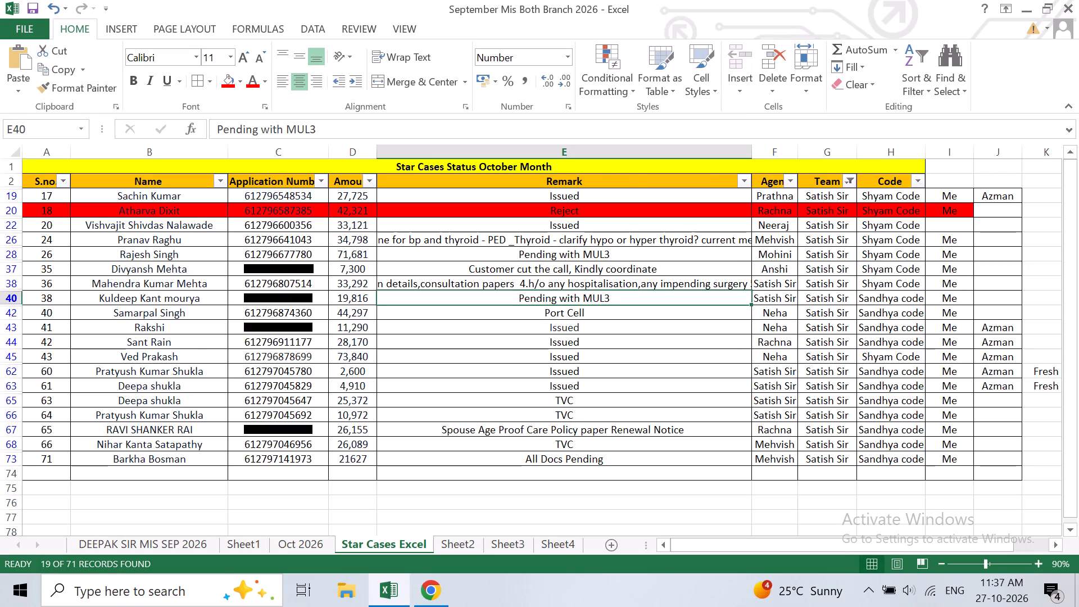
{"action": "left_click", "coordinate": [485, 273]}
{"action": "left_click", "coordinate": [503, 278]}
{"action": "left_click", "coordinate": [777, 289]}
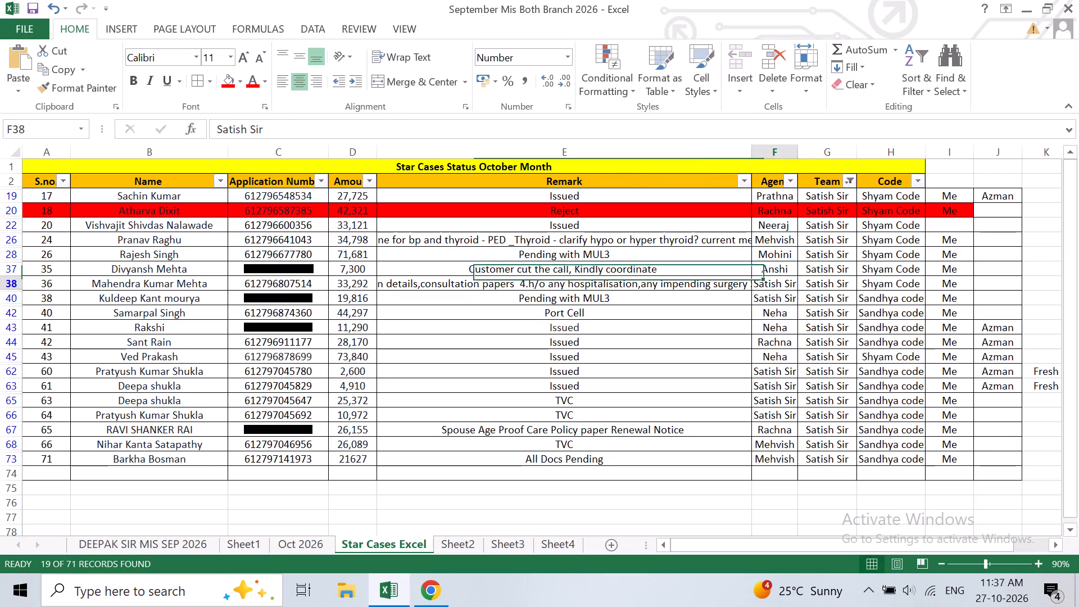
{"action": "key", "text": "shift+a"}
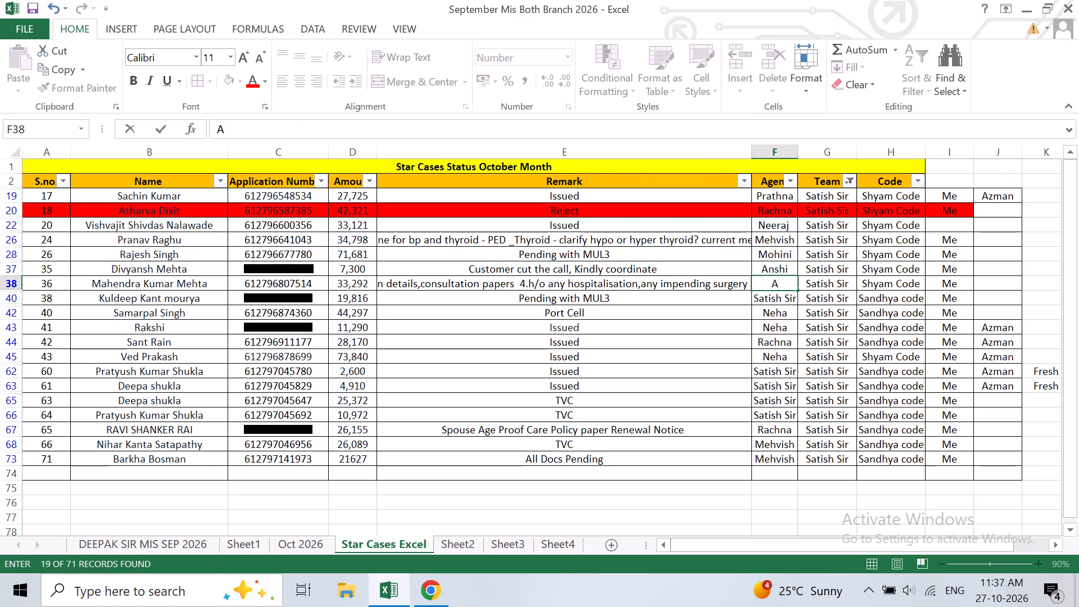
{"action": "key", "text": "n"}
{"action": "key", "text": "Return"}
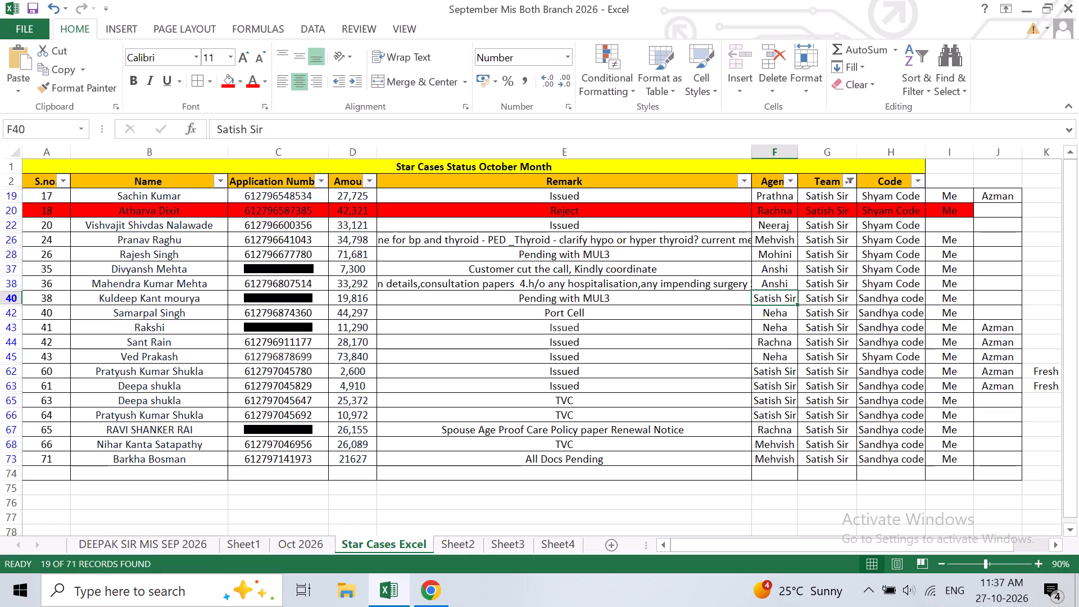
{"action": "key", "text": "ctrl+s"}
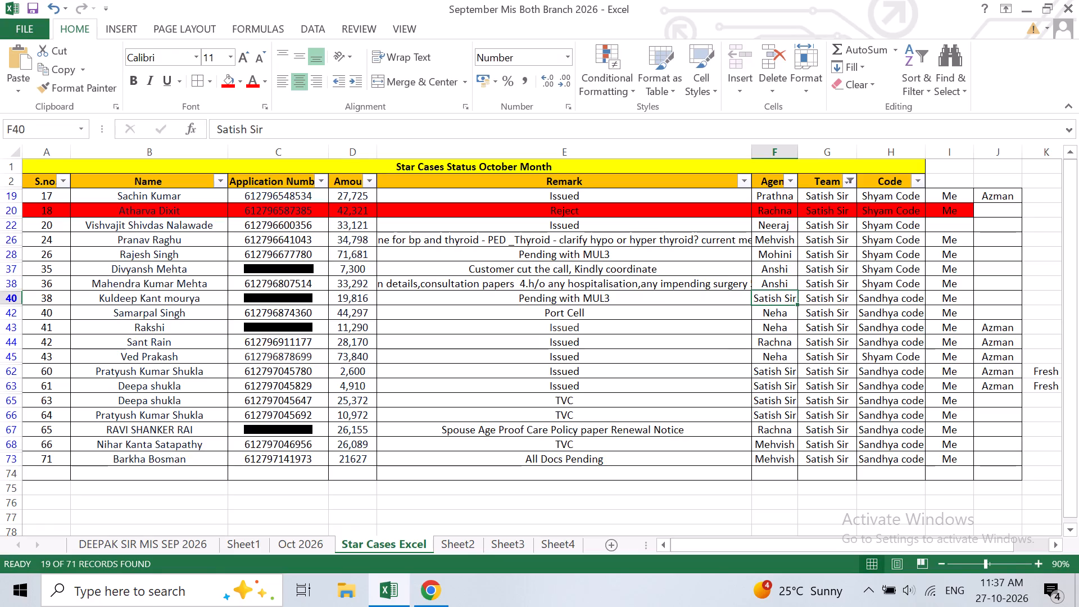
Read through the long medical query in the Remark cell of row 38.
{"action": "left_click", "coordinate": [543, 283]}
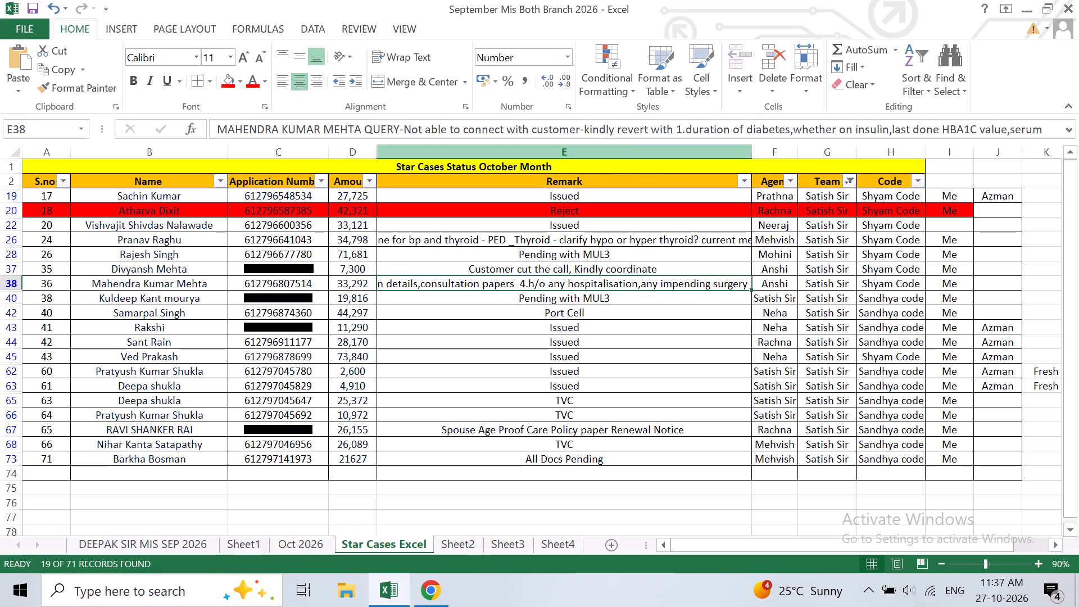
{"action": "left_click", "coordinate": [759, 131]}
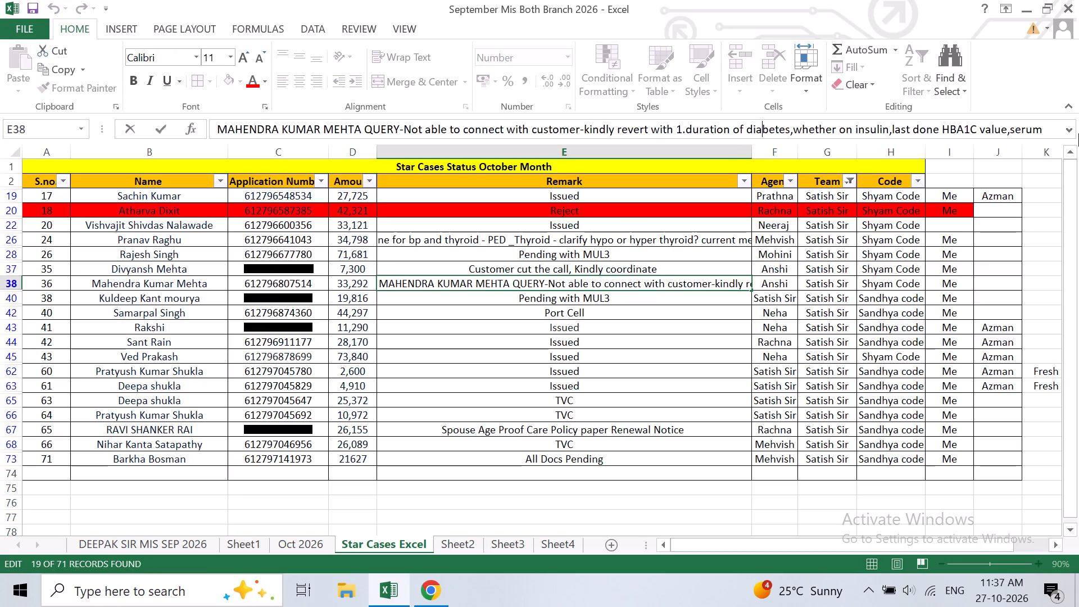
{"action": "key", "text": "Right"}
{"action": "key", "text": "Right"}
{"action": "key", "text": "Right"}
{"action": "key", "text": "Right"}
{"action": "key", "text": "Right"}
{"action": "key", "text": "Right"}
{"action": "key", "text": "Right"}
{"action": "key", "text": "Right"}
{"action": "key", "text": "Right"}
{"action": "key", "text": "Right"}
{"action": "key", "text": "Right"}
{"action": "key", "text": "Right"}
{"action": "key", "text": "Right"}
{"action": "key", "text": "Right"}
{"action": "key", "text": "Right"}
{"action": "key", "text": "Right"}
{"action": "key", "text": "Right"}
{"action": "key", "text": "Right"}
{"action": "key", "text": "Right"}
{"action": "key", "text": "Right"}
{"action": "key", "text": "Right"}
{"action": "key", "text": "Right"}
{"action": "key", "text": "Right"}
{"action": "key", "text": "Right"}
{"action": "key", "text": "Right"}
{"action": "key", "text": "Right"}
{"action": "key", "text": "Right"}
{"action": "key", "text": "Right"}
{"action": "key", "text": "Right"}
{"action": "key", "text": "Right"}
{"action": "key", "text": "Right"}
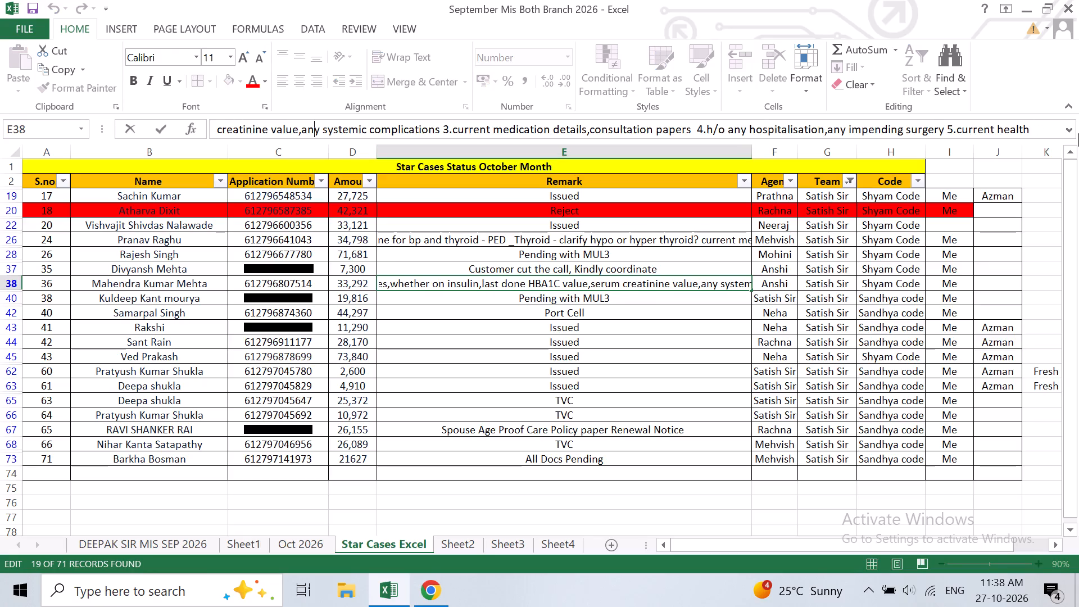
{"action": "key", "text": "Right"}
{"action": "key", "text": "Right"}
{"action": "key", "text": "Right"}
{"action": "key", "text": "Right"}
{"action": "key", "text": "Right"}
{"action": "key", "text": "Right"}
{"action": "key", "text": "Right"}
{"action": "key", "text": "Right"}
{"action": "key", "text": "Right"}
{"action": "key", "text": "Right"}
{"action": "key", "text": "Right"}
{"action": "key", "text": "Right"}
{"action": "key", "text": "Right"}
{"action": "key", "text": "Right"}
{"action": "key", "text": "Right"}
{"action": "key", "text": "Right"}
{"action": "key", "text": "Right"}
{"action": "key", "text": "Right"}
{"action": "key", "text": "Right"}
{"action": "key", "text": "Right"}
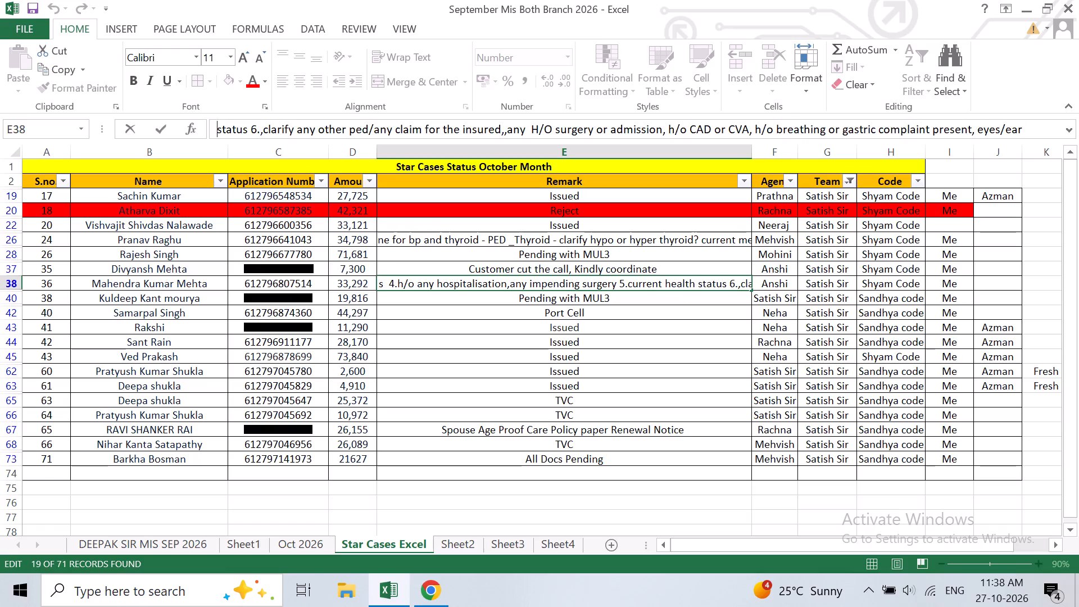
{"action": "left_click", "coordinate": [613, 320]}
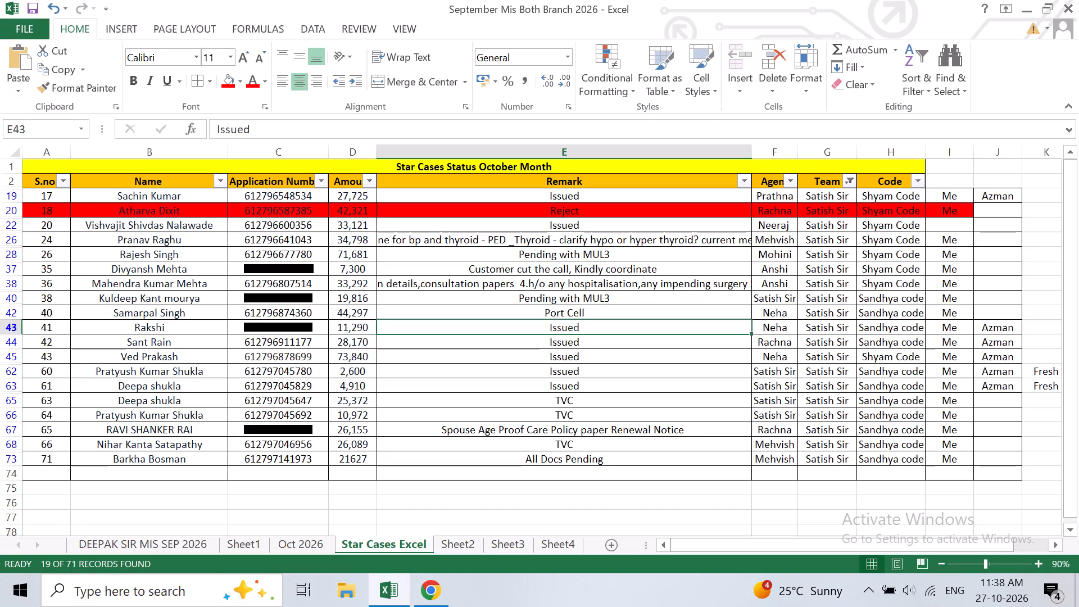
{"action": "left_click", "coordinate": [643, 282]}
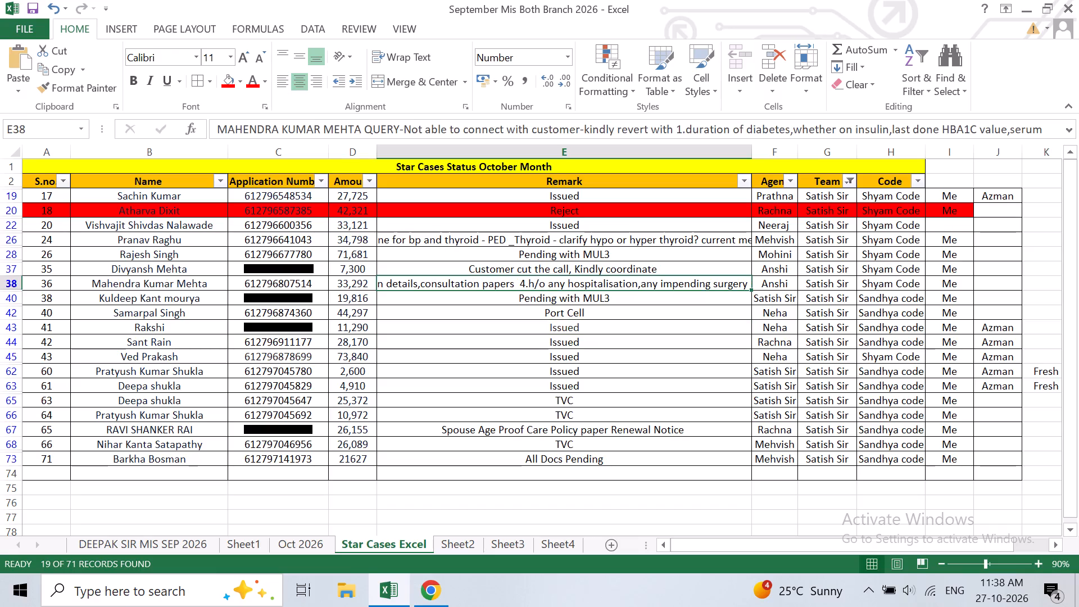
Check the case details in row 62 and set its agent to Neha.
{"action": "left_click", "coordinate": [768, 368]}
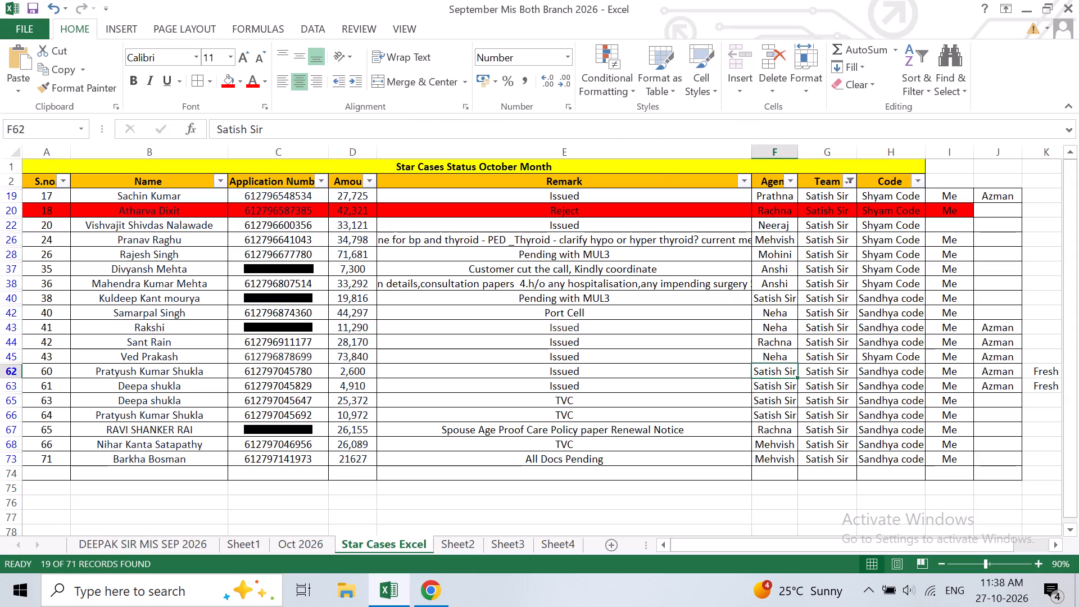
{"action": "key", "text": "Left"}
{"action": "key", "text": "Left"}
{"action": "key", "text": "Left"}
{"action": "key", "text": "Left"}
{"action": "key", "text": "Left"}
{"action": "key", "text": "Left"}
{"action": "key", "text": "Left"}
{"action": "key", "text": "Left"}
{"action": "key", "text": "Right"}
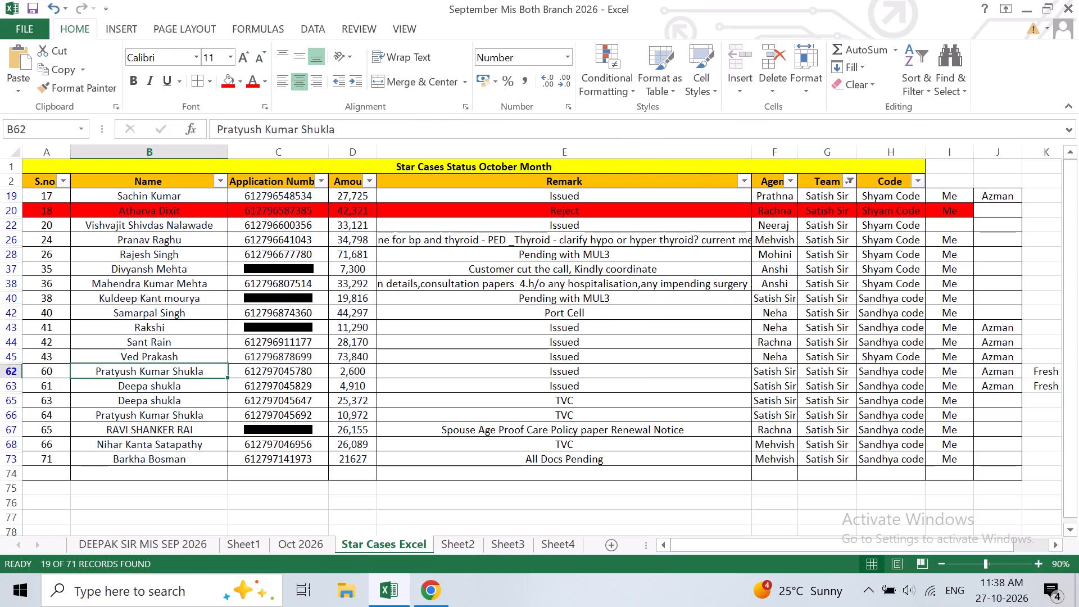
{"action": "key", "text": "Right"}
{"action": "key", "text": "Right"}
{"action": "key", "text": "Right"}
{"action": "key", "text": "Right"}
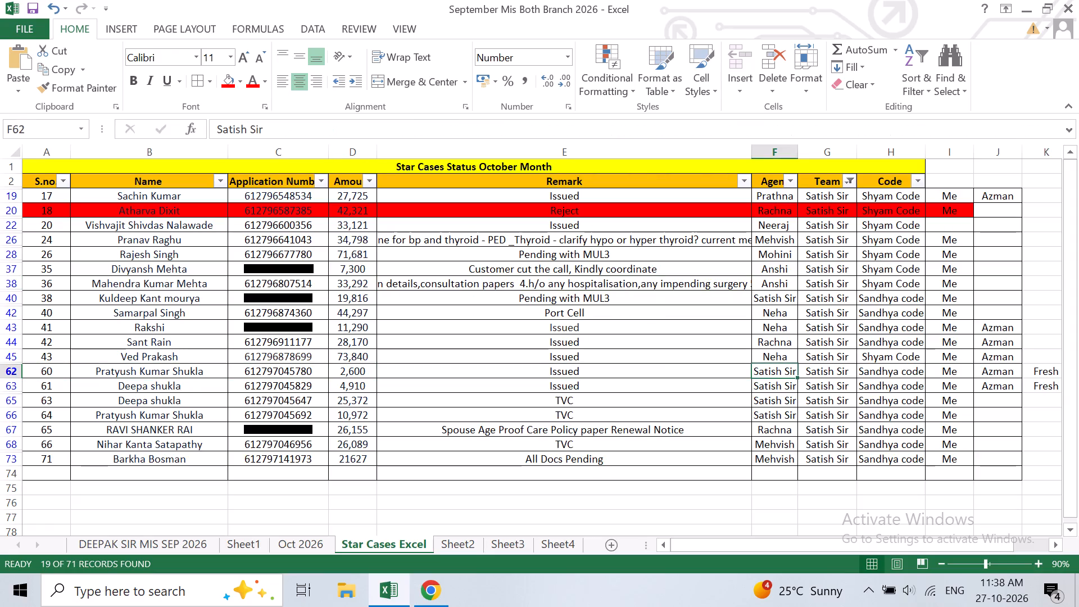
{"action": "type", "text": "ne"}
{"action": "key", "text": "h"}
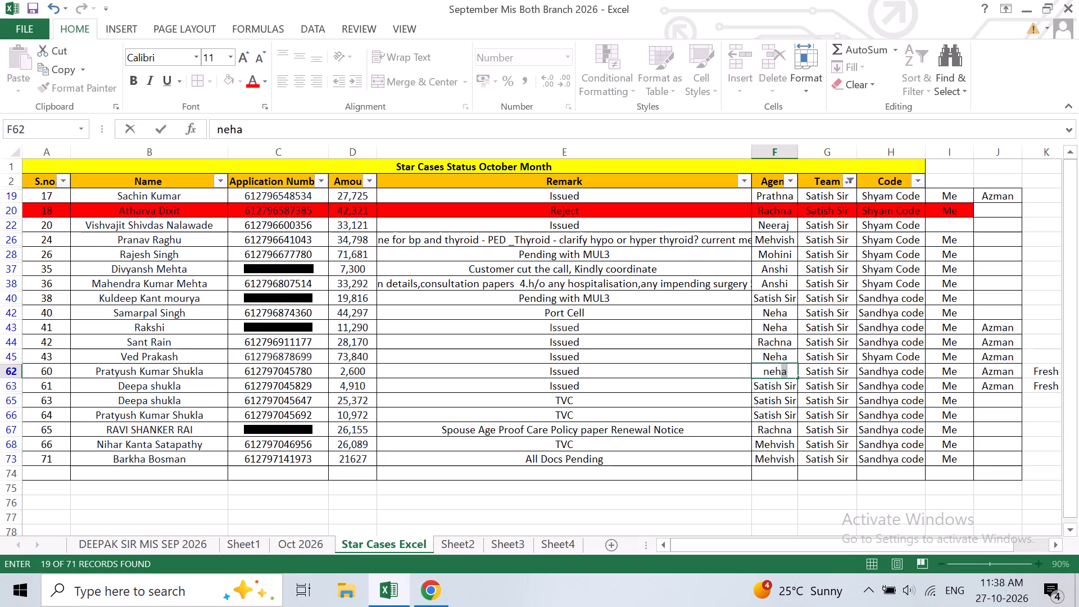
{"action": "key", "text": "Return"}
Check the case details in row 63 and set its agent to Neha.
{"action": "key", "text": "Left"}
{"action": "key", "text": "Left"}
{"action": "key", "text": "Left"}
{"action": "key", "text": "Left"}
{"action": "key", "text": "Left"}
{"action": "key", "text": "Left"}
{"action": "key", "text": "Left"}
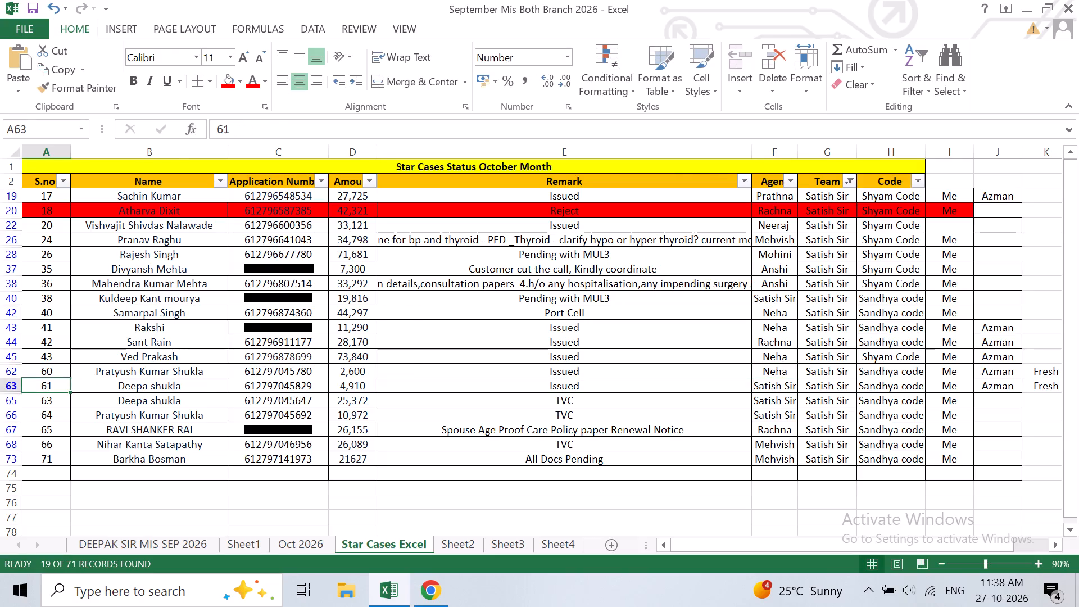
{"action": "key", "text": "Right"}
{"action": "key", "text": "Right"}
{"action": "key", "text": "Right"}
{"action": "key", "text": "Right"}
{"action": "key", "text": "Right"}
{"action": "key", "text": "Right"}
{"action": "key", "text": "Right"}
{"action": "key", "text": "Right"}
{"action": "key", "text": "Left"}
{"action": "key", "text": "Left"}
{"action": "key", "text": "Left"}
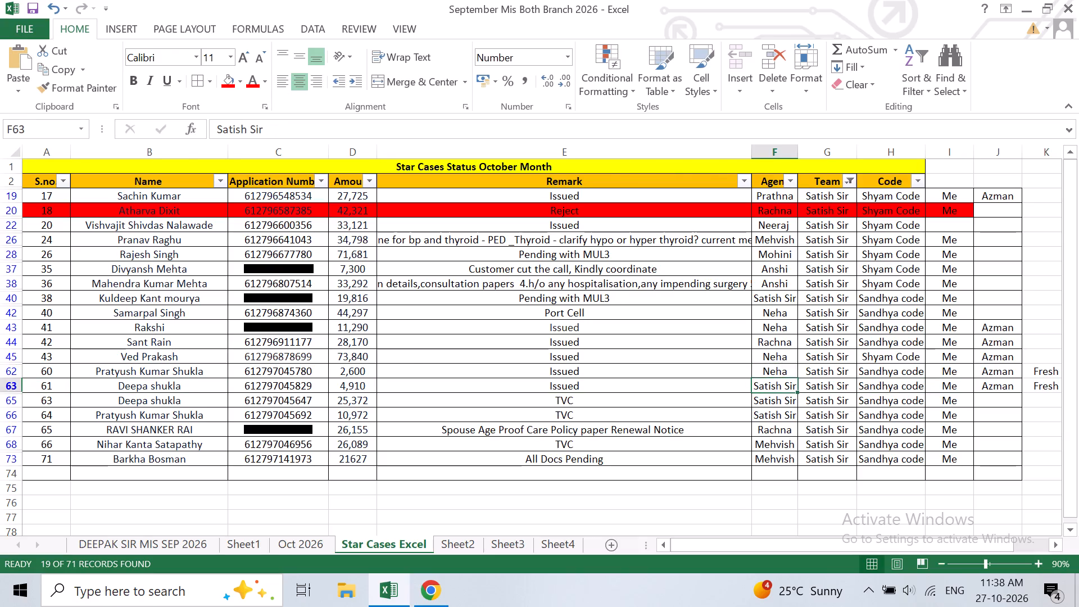
{"action": "key", "text": "n"}
{"action": "key", "text": "e"}
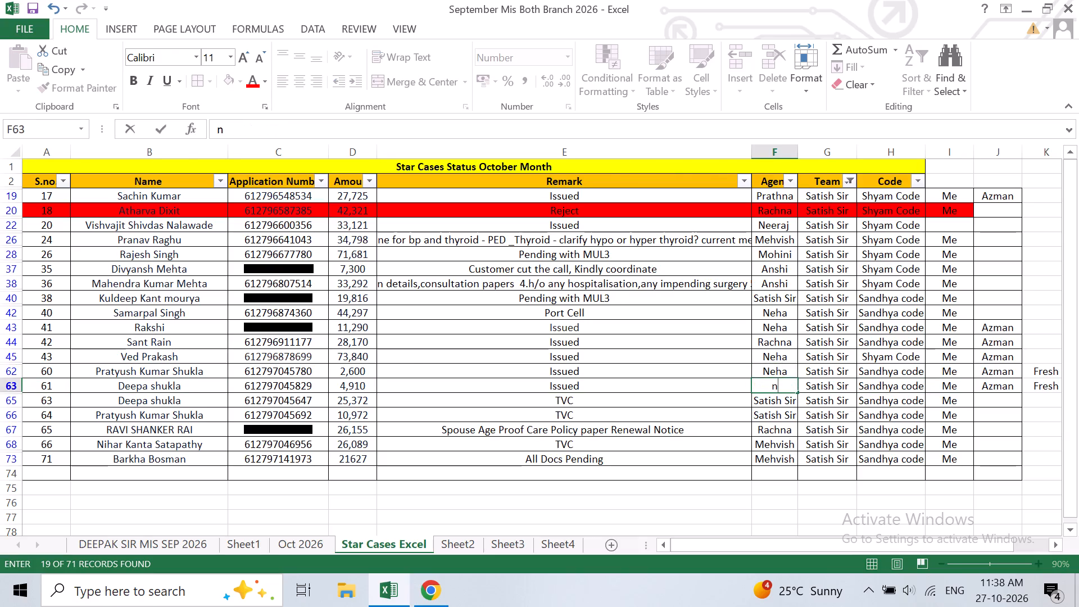
{"action": "key", "text": "h"}
{"action": "key", "text": "Return"}
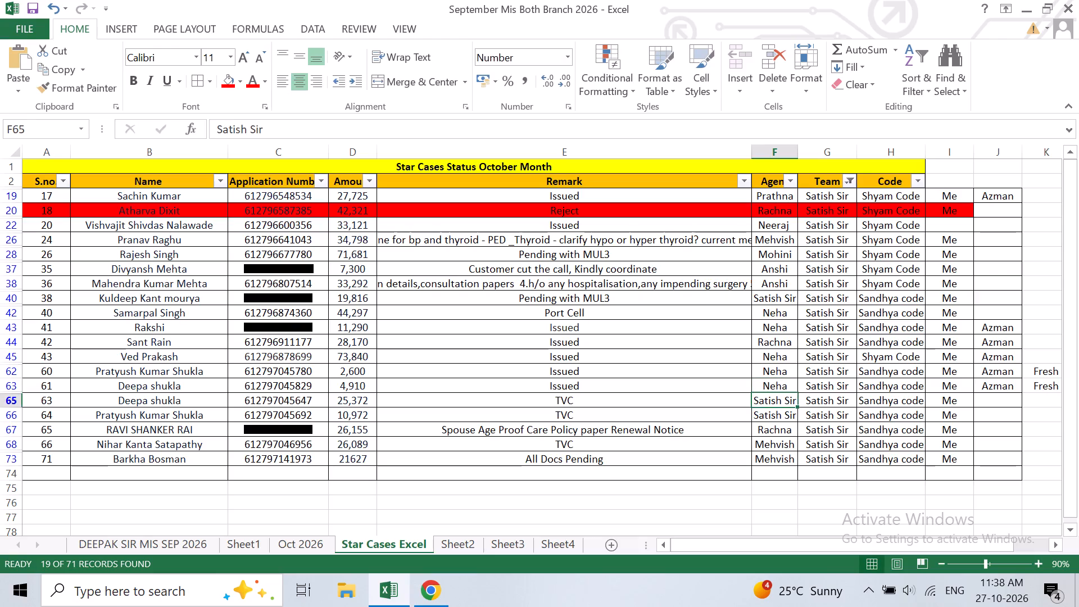
Set the agent to Neha for Satish Sir's TVC cases in rows 65 and 66, and save the workbook.
{"action": "type", "text": "ne"}
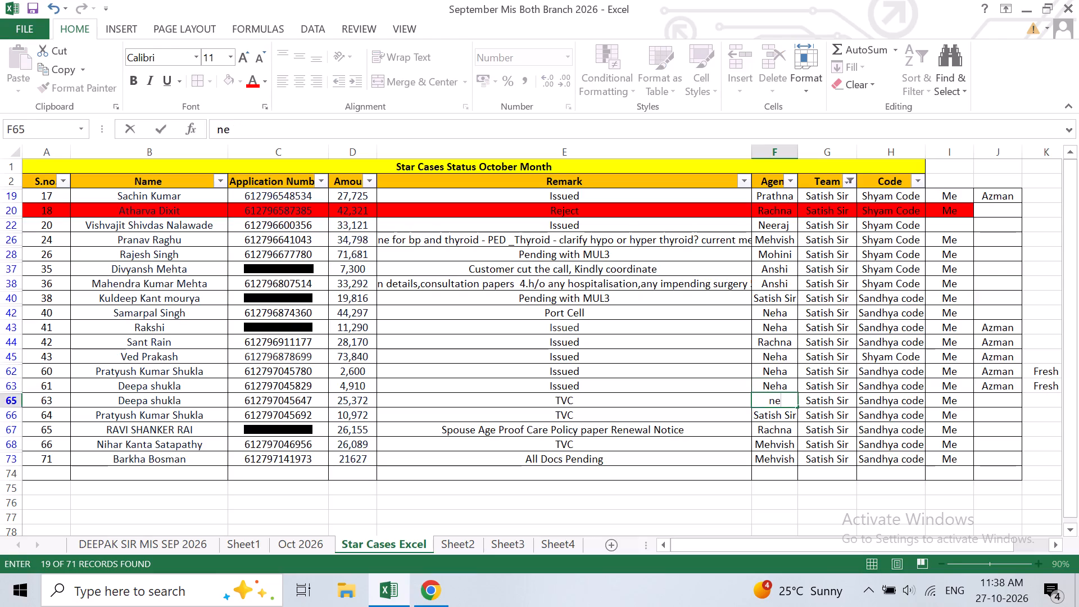
{"action": "key", "text": "h"}
{"action": "key", "text": "Return"}
{"action": "key", "text": "n"}
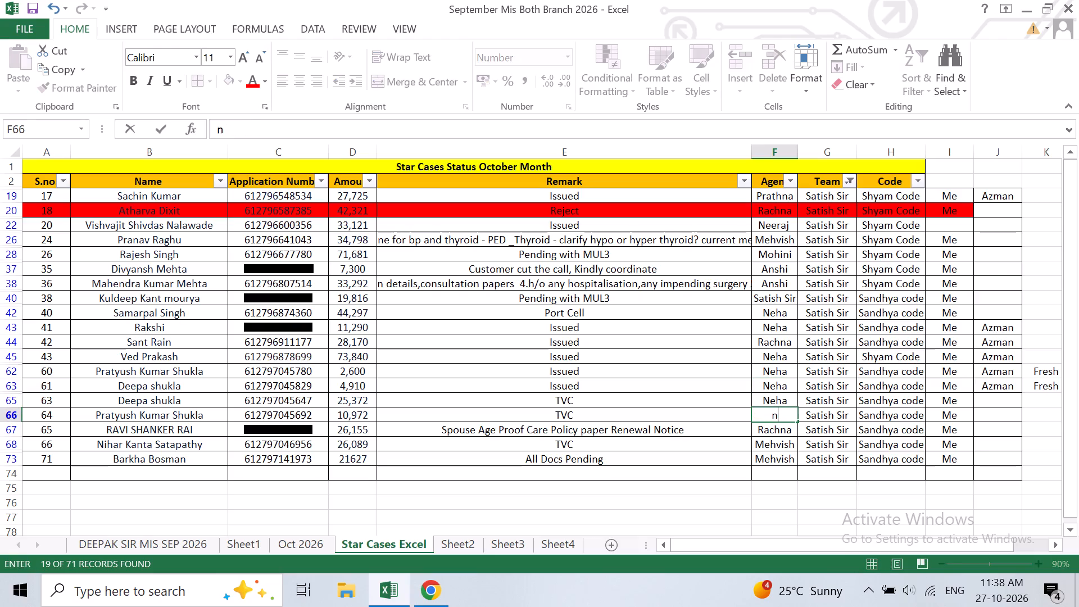
{"action": "key", "text": "e"}
{"action": "key", "text": "h"}
{"action": "key", "text": "Return"}
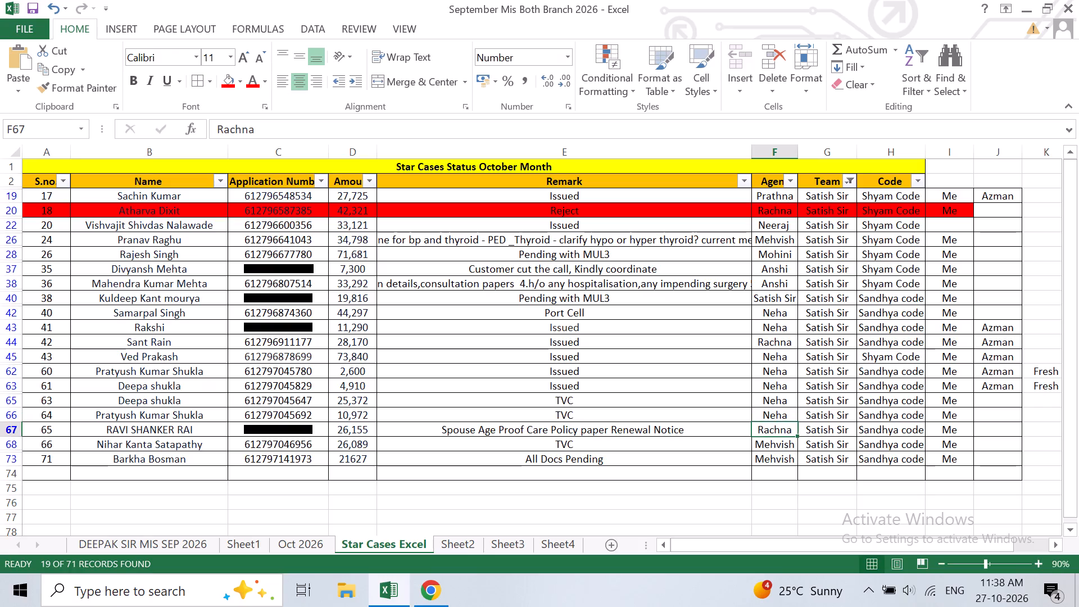
{"action": "key", "text": "ctrl+s"}
{"action": "key", "text": "ctrl+s"}
{"action": "key", "text": "ctrl+s"}
{"action": "key", "text": "ctrl+s"}
Check the remark and agent of Satish Sir's case in row 40.
{"action": "key", "text": "Up"}
{"action": "key", "text": "Up"}
{"action": "key", "text": "Up"}
{"action": "key", "text": "Up"}
{"action": "key", "text": "Up"}
{"action": "key", "text": "Up"}
{"action": "key", "text": "Up"}
{"action": "key", "text": "Up"}
{"action": "key", "text": "Up"}
{"action": "key", "text": "Left"}
{"action": "key", "text": "Left"}
{"action": "key", "text": "Left"}
{"action": "key", "text": "Left"}
{"action": "key", "text": "Left"}
{"action": "key", "text": "Left"}
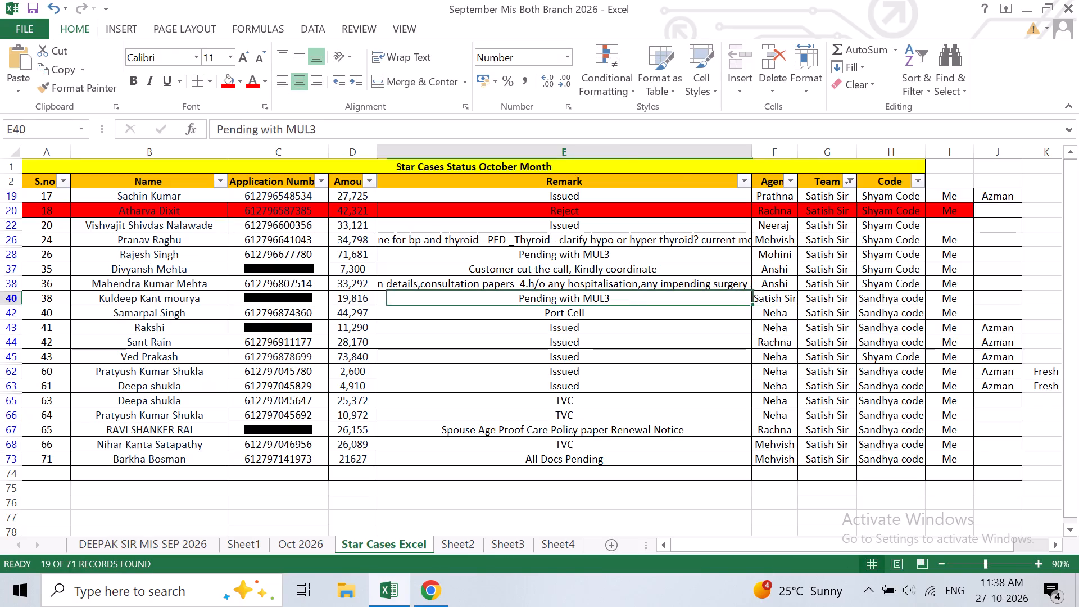
{"action": "key", "text": "Right"}
{"action": "key", "text": "Right"}
{"action": "key", "text": "Right"}
{"action": "key", "text": "Right"}
{"action": "key", "text": "Right"}
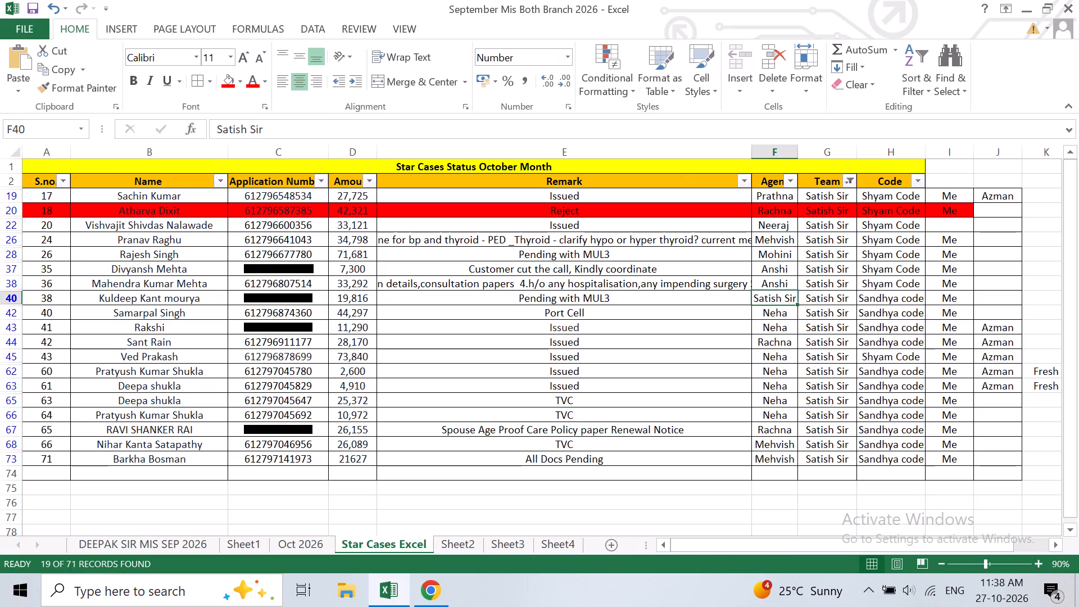
Review the remarks and agents of Satish Sir's cases down to rows 65 and 66, and save the workbook.
{"action": "key", "text": "Down"}
{"action": "key", "text": "Down"}
{"action": "key", "text": "Down"}
{"action": "key", "text": "Down"}
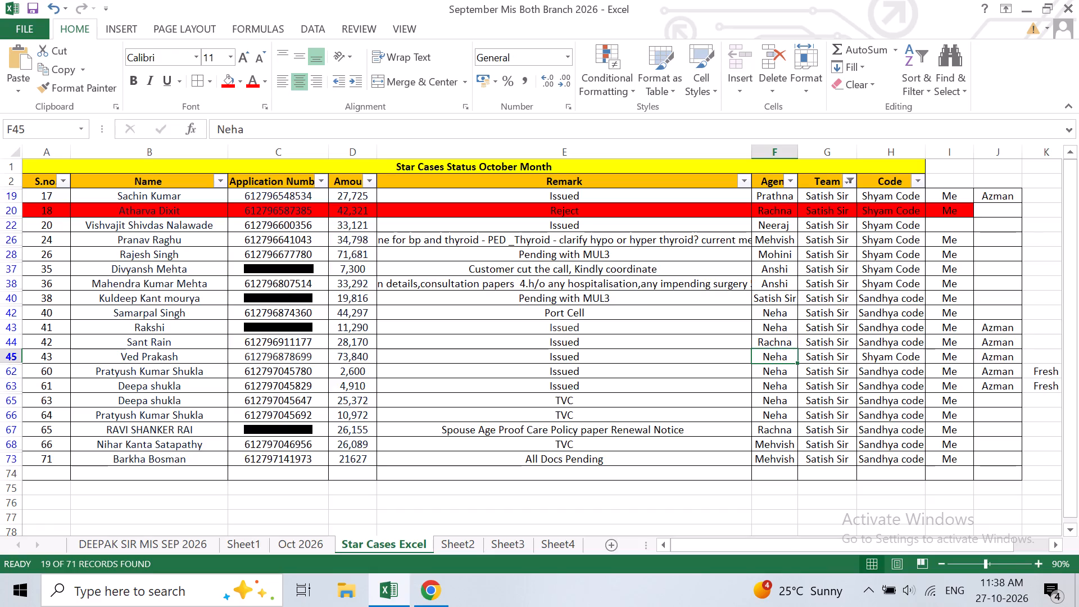
{"action": "key", "text": "Down"}
{"action": "key", "text": "Down"}
{"action": "key", "text": "Down"}
{"action": "key", "text": "Left"}
{"action": "key", "text": "Left"}
{"action": "key", "text": "Left"}
{"action": "key", "text": "Left"}
{"action": "key", "text": "Left"}
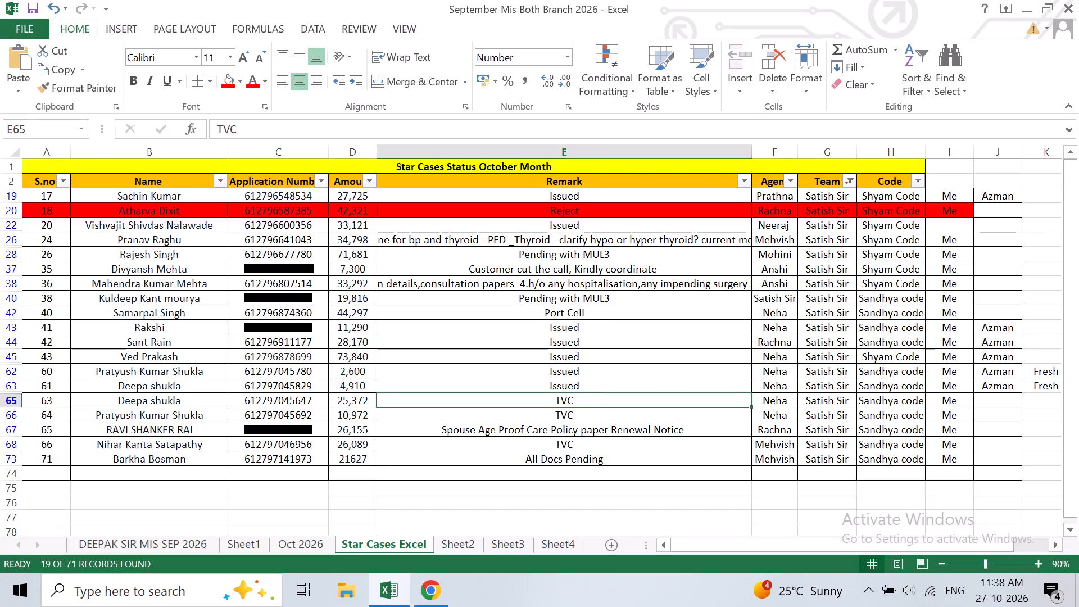
{"action": "key", "text": "Down"}
{"action": "key", "text": "Right"}
{"action": "key", "text": "Right"}
{"action": "key", "text": "Right"}
{"action": "key", "text": "Right"}
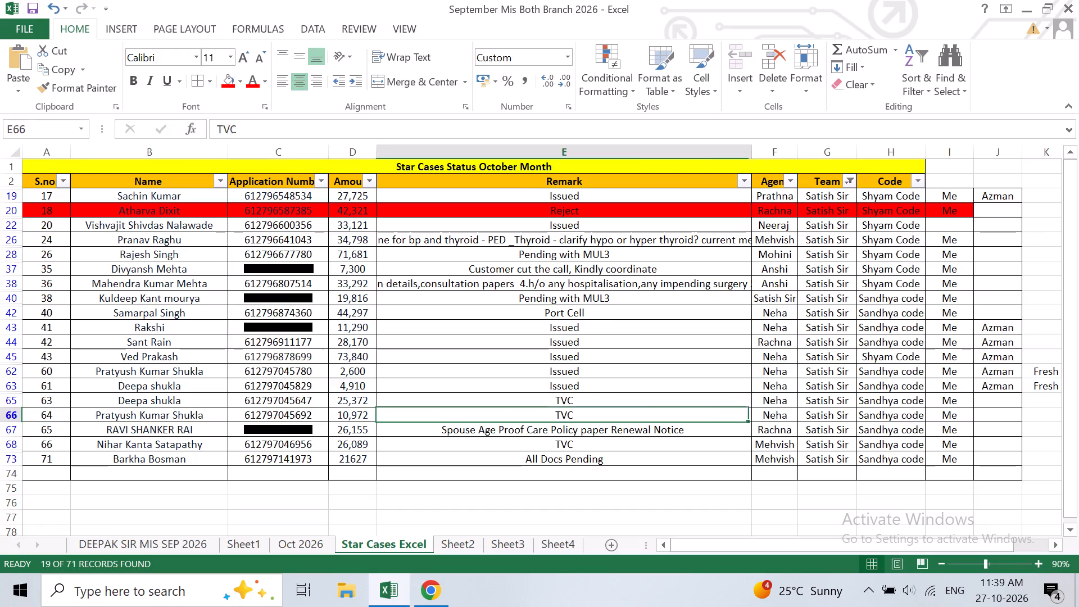
{"action": "key", "text": "Right"}
{"action": "key", "text": "Up"}
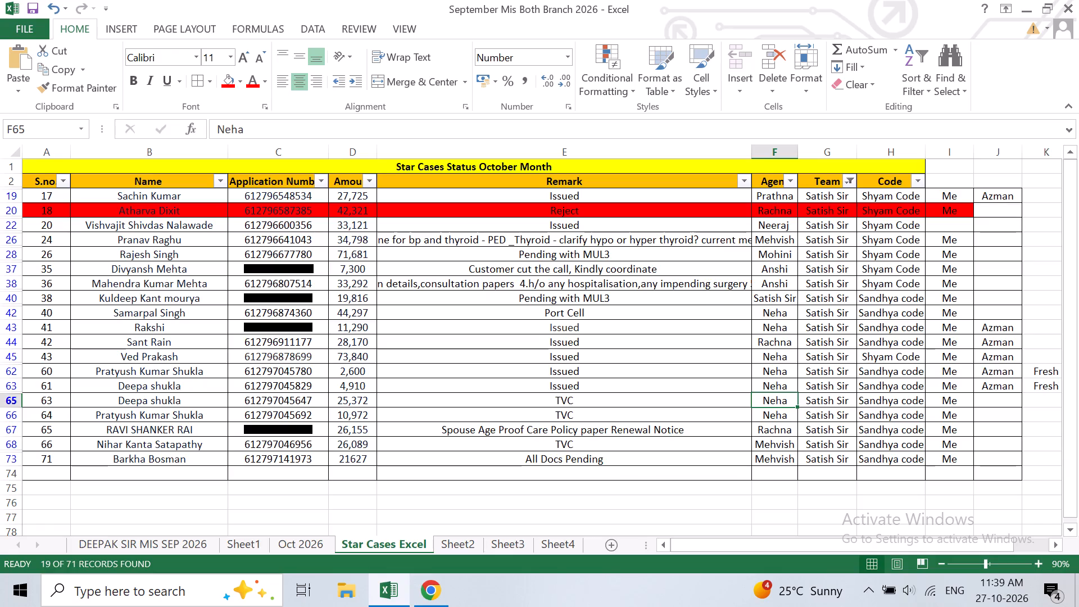
{"action": "key", "text": "ctrl+s"}
{"action": "key", "text": "ctrl+s"}
{"action": "key", "text": "ctrl+s"}
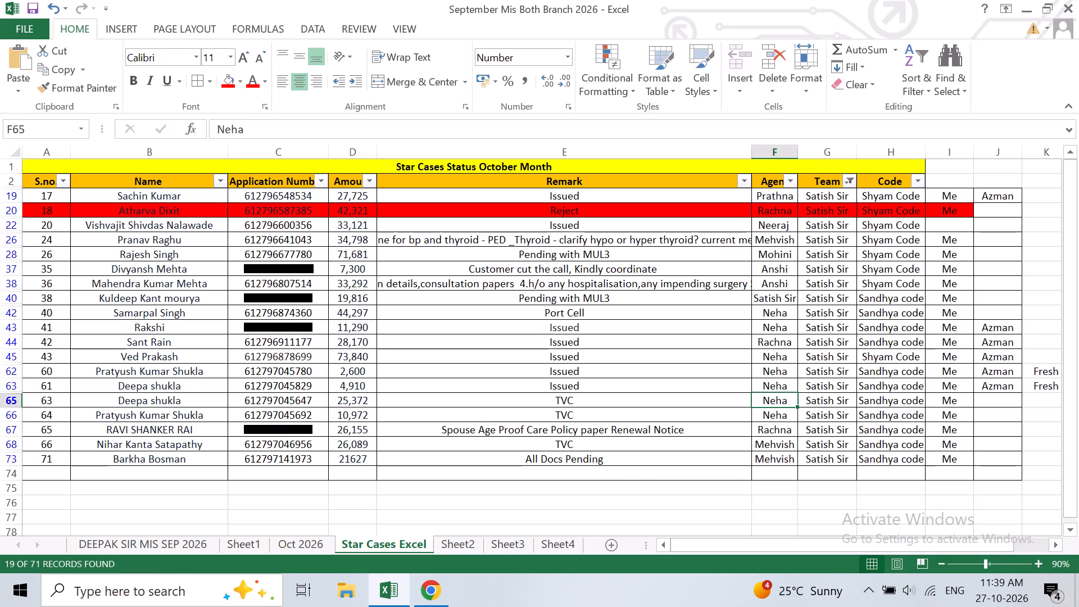
Include all teams in the Team filter and select the agent cell of the case in row 72.
{"action": "left_click", "coordinate": [846, 184]}
{"action": "left_click", "coordinate": [681, 344]}
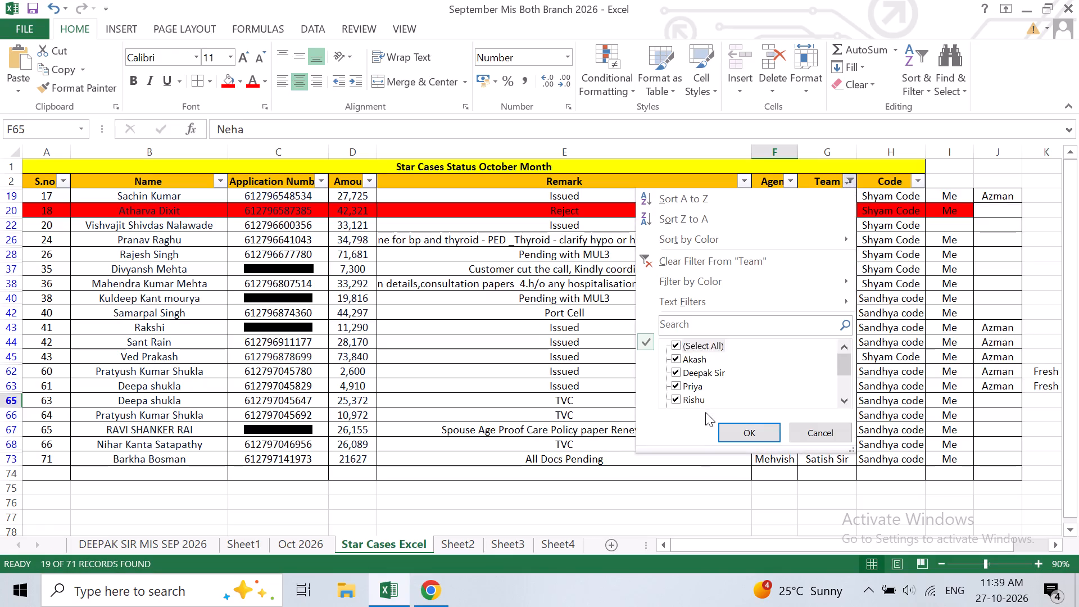
{"action": "left_click", "coordinate": [734, 434]}
{"action": "scroll", "coordinate": [761, 357], "scroll_direction": "down", "scroll_amount": 4}
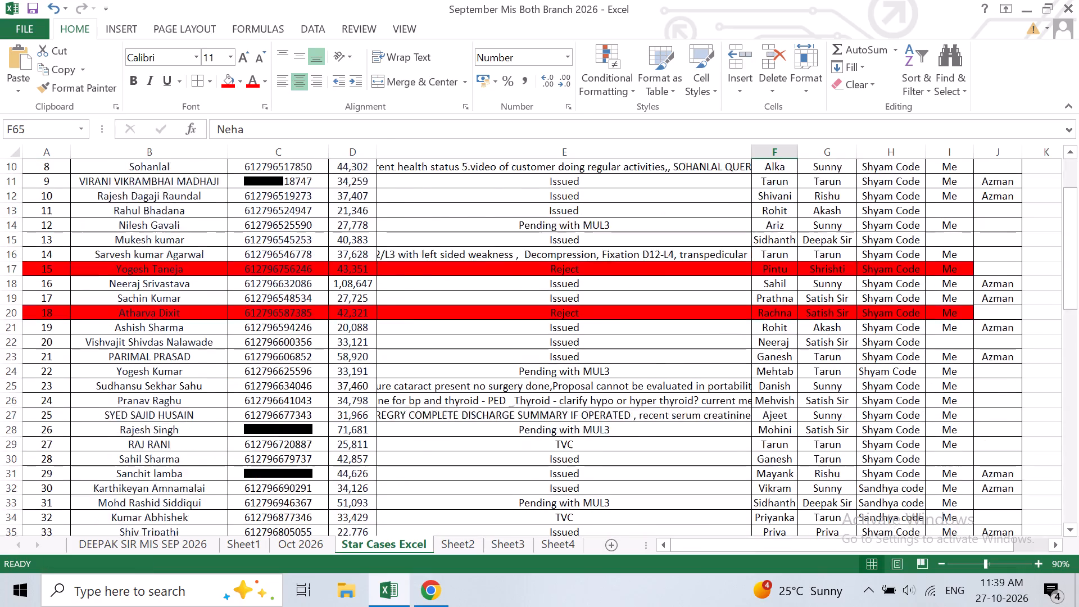
{"action": "scroll", "coordinate": [767, 384], "scroll_direction": "down", "scroll_amount": 13}
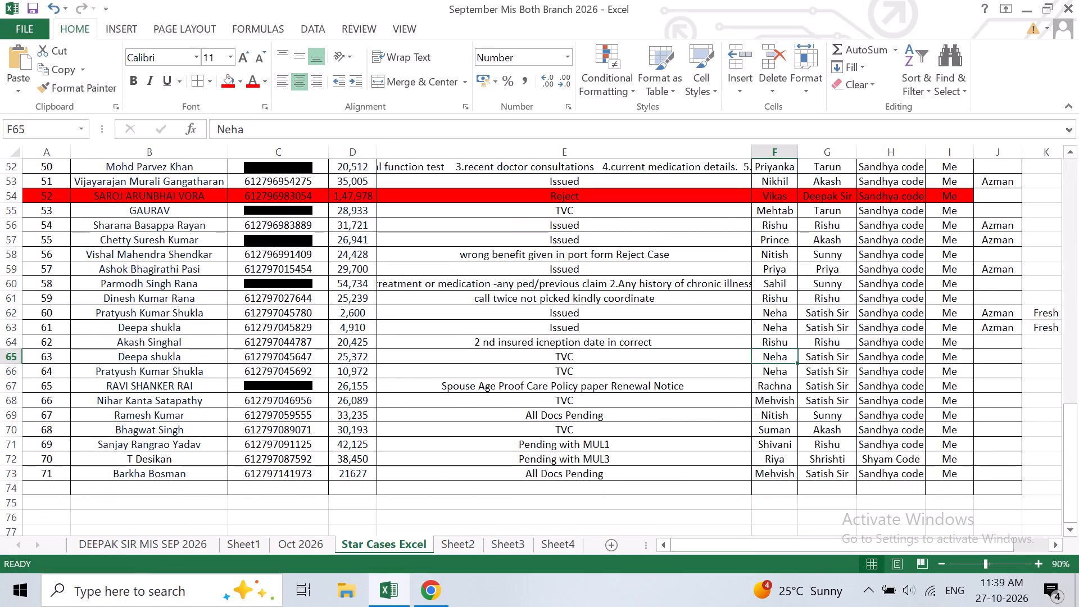
{"action": "scroll", "coordinate": [764, 416], "scroll_direction": "down", "scroll_amount": 2}
{"action": "left_click", "coordinate": [770, 377]}
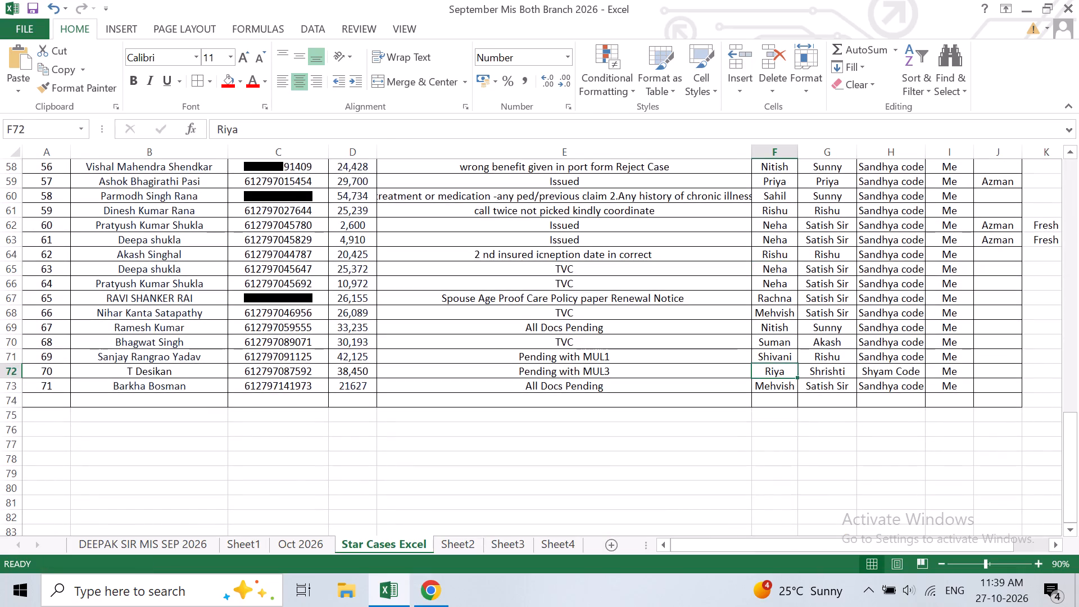
Select an empty cell below the case list and save the workbook.
{"action": "left_click", "coordinate": [777, 425]}
{"action": "key", "text": "ctrl+s"}
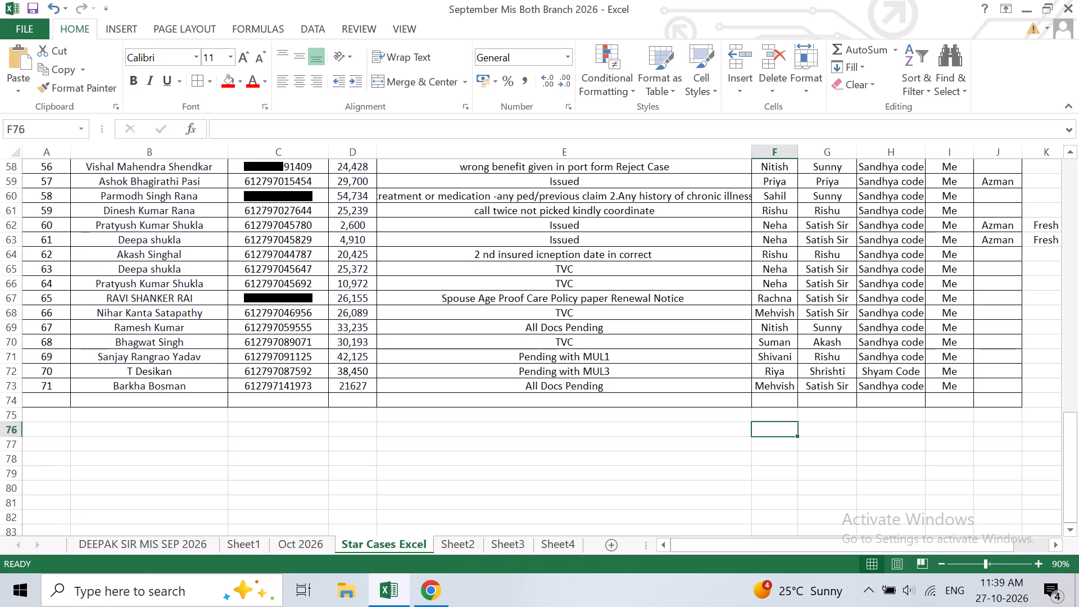
Review the remarks, agents and teams of the October Star cases from the first row down through the unfiltered list.
{"action": "scroll", "coordinate": [583, 399], "scroll_direction": "up", "scroll_amount": 18}
{"action": "scroll", "coordinate": [583, 393], "scroll_direction": "up", "scroll_amount": 5}
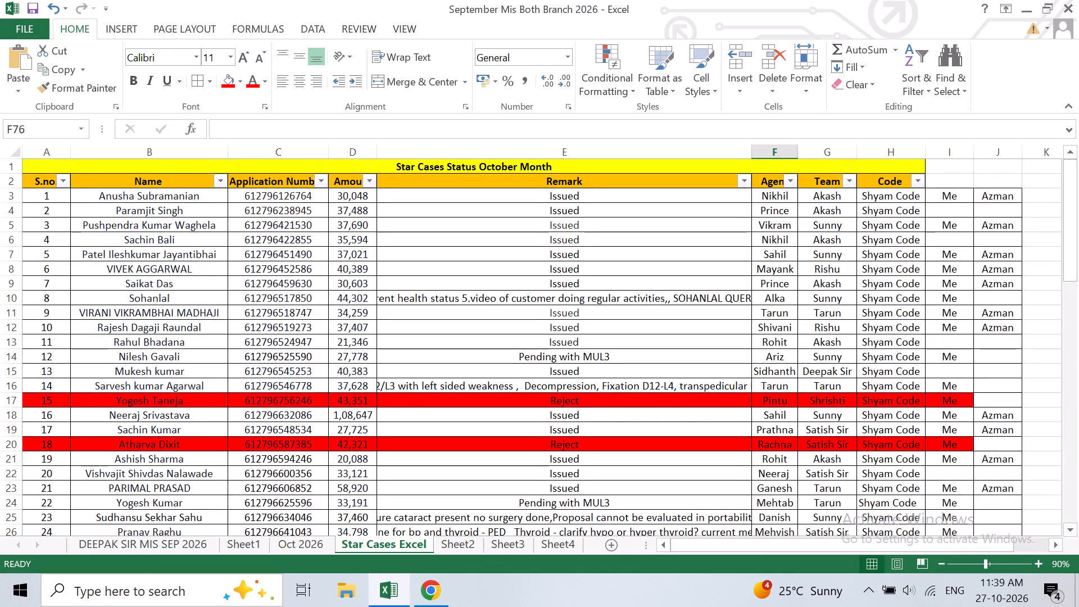
{"action": "left_click", "coordinate": [818, 396]}
{"action": "left_click", "coordinate": [966, 365]}
{"action": "left_click", "coordinate": [981, 357]}
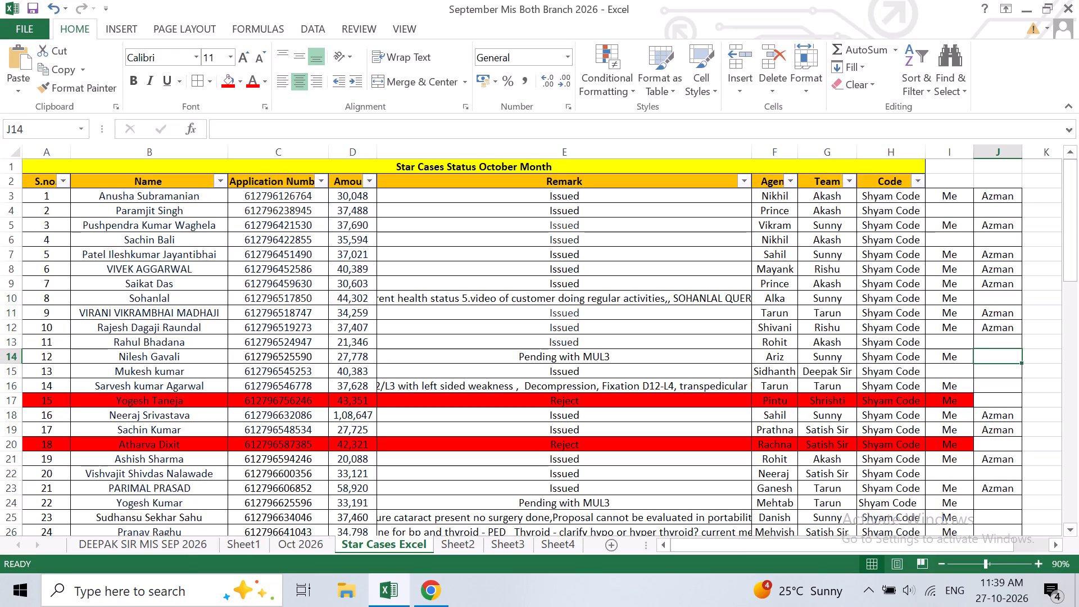
{"action": "scroll", "coordinate": [999, 350], "scroll_direction": "down", "scroll_amount": 3}
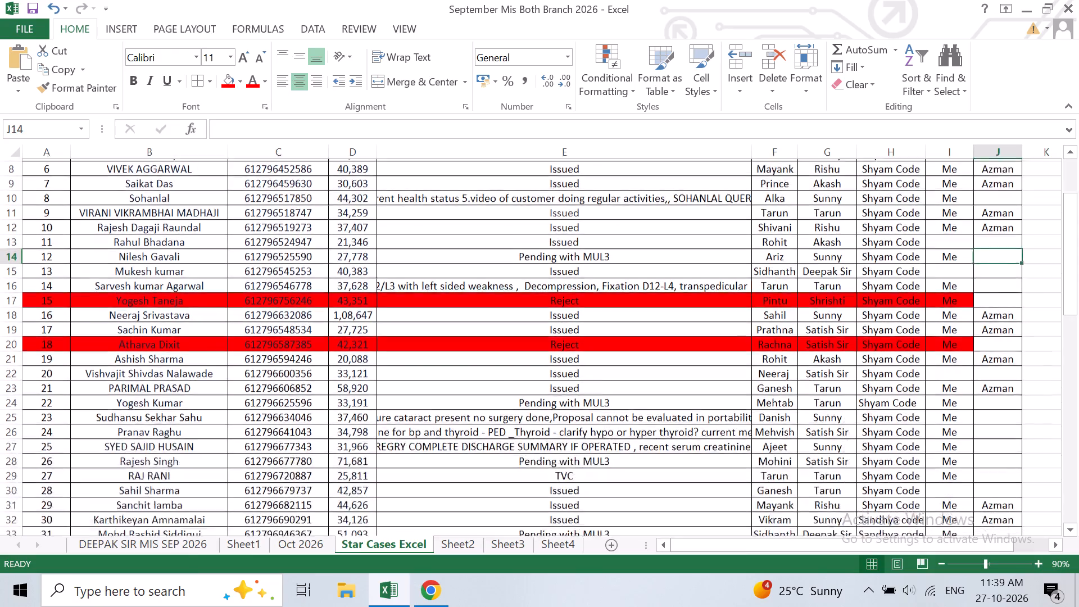
{"action": "scroll", "coordinate": [859, 508], "scroll_direction": "down", "scroll_amount": 8}
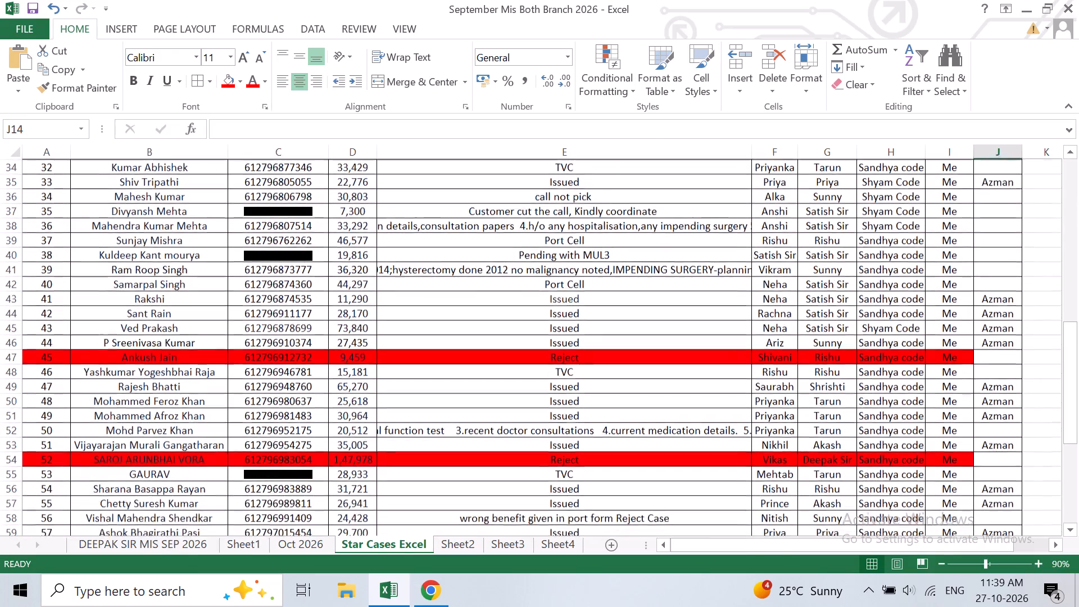
Narrow the Remark column of the Star Cases sheet slightly.
{"action": "scroll", "coordinate": [821, 513], "scroll_direction": "up", "scroll_amount": 11}
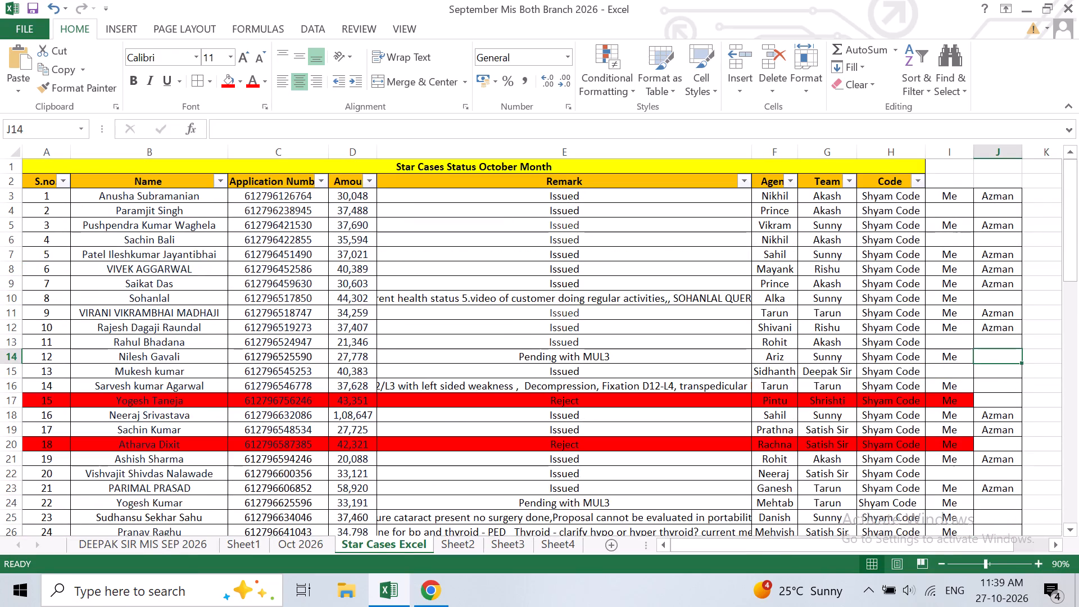
{"action": "left_click_drag", "start_coordinate": [751, 147], "coordinate": [705, 147]}
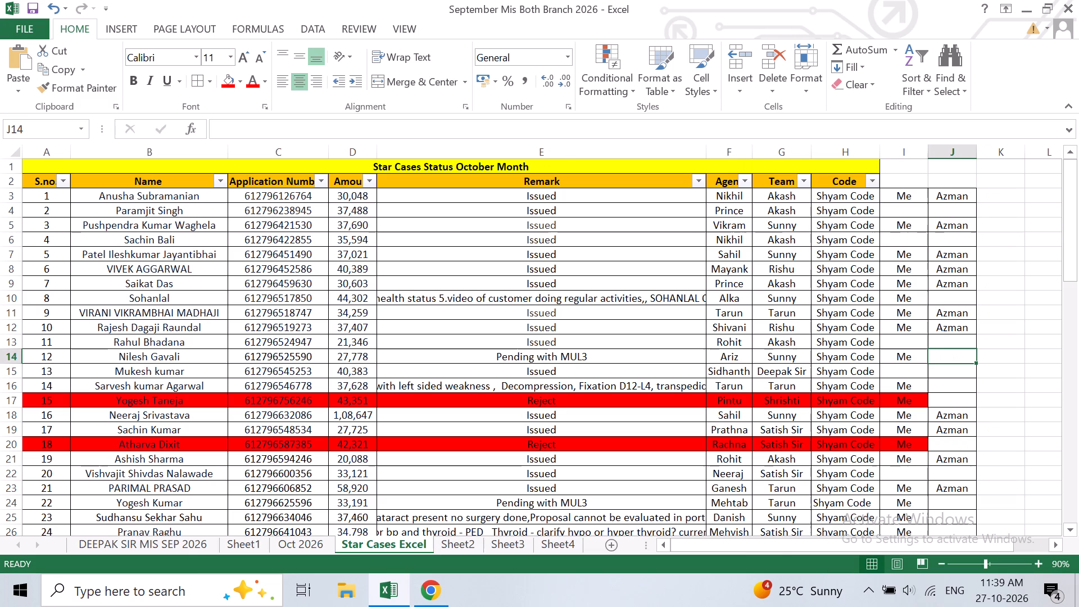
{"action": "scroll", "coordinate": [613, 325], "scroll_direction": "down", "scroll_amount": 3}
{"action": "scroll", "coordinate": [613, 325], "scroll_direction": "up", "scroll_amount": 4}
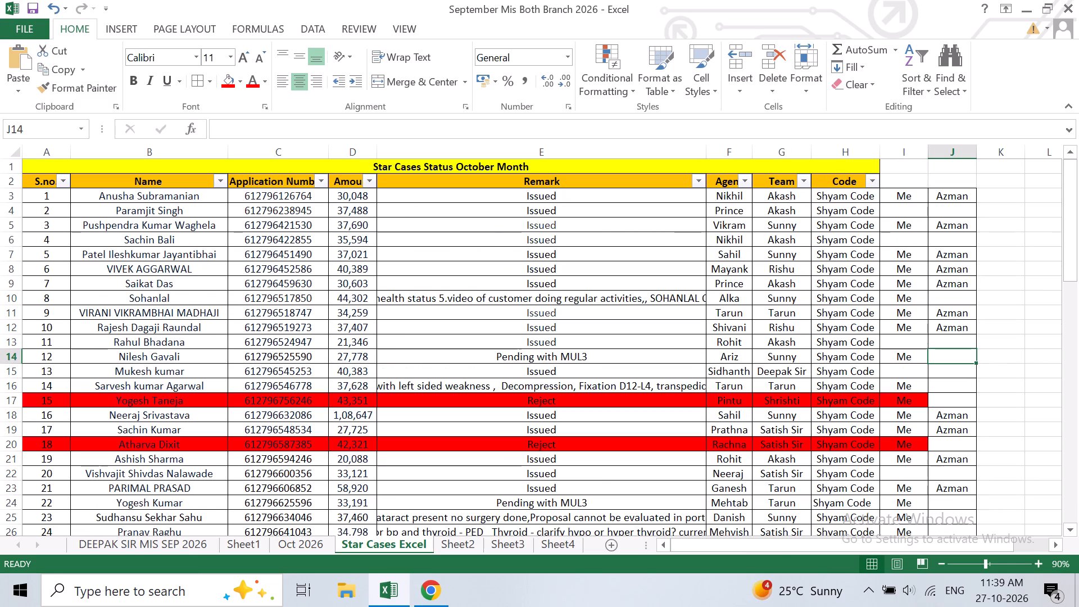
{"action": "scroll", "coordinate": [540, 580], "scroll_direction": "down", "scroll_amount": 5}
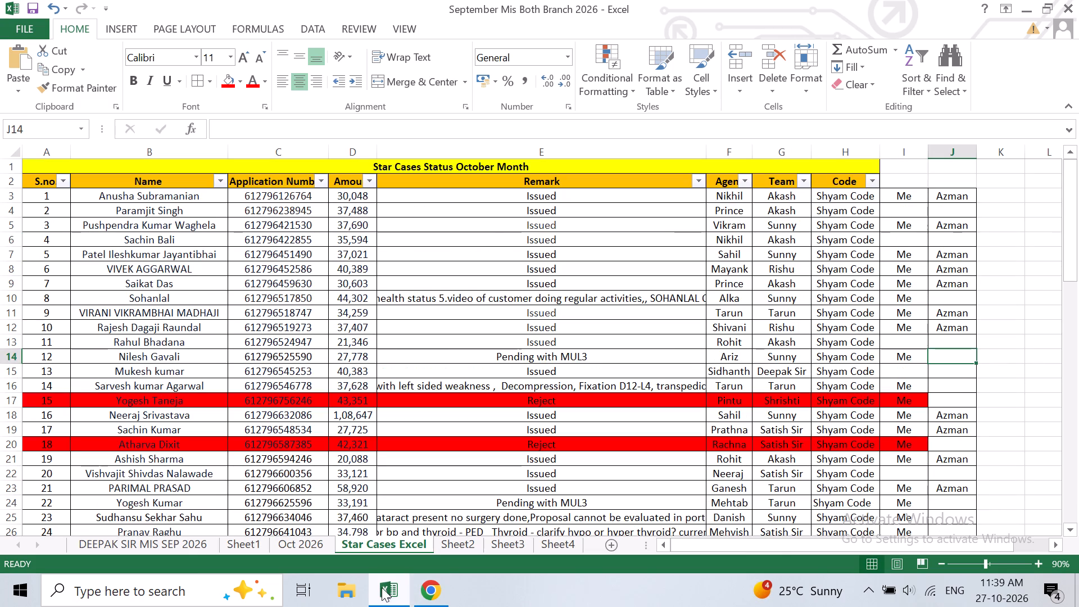